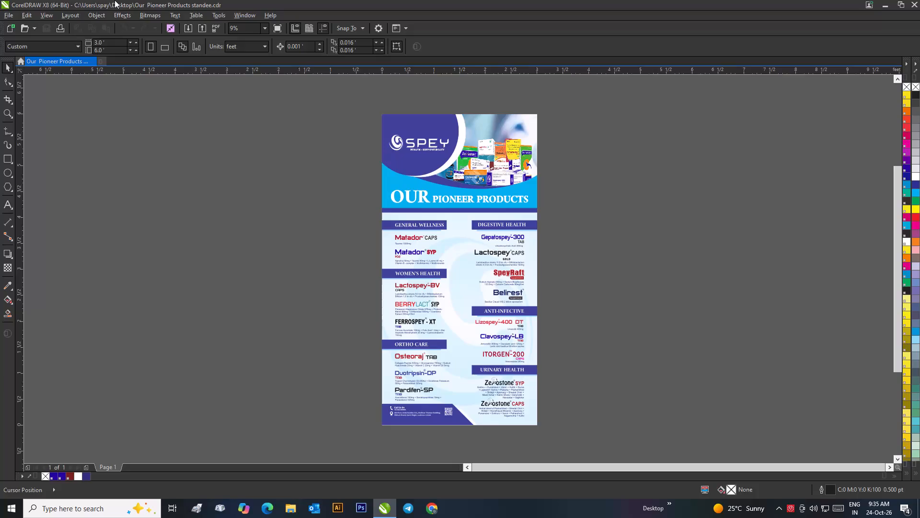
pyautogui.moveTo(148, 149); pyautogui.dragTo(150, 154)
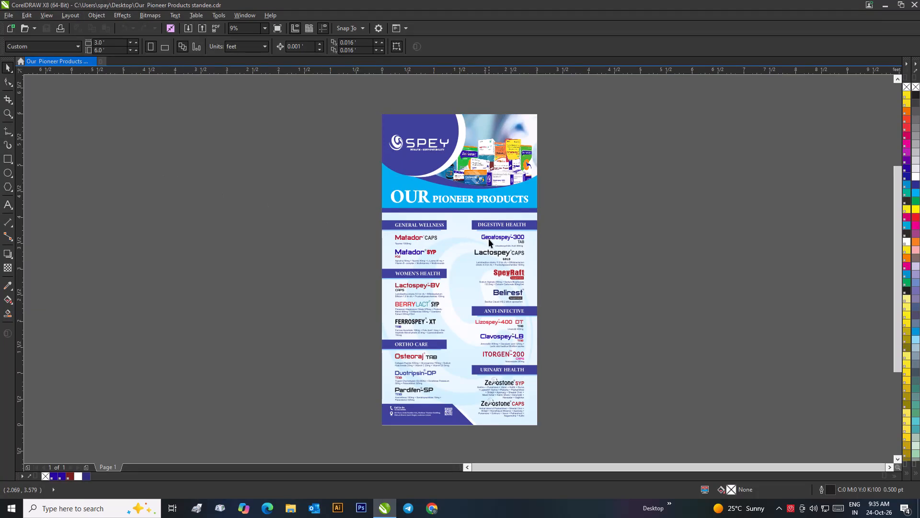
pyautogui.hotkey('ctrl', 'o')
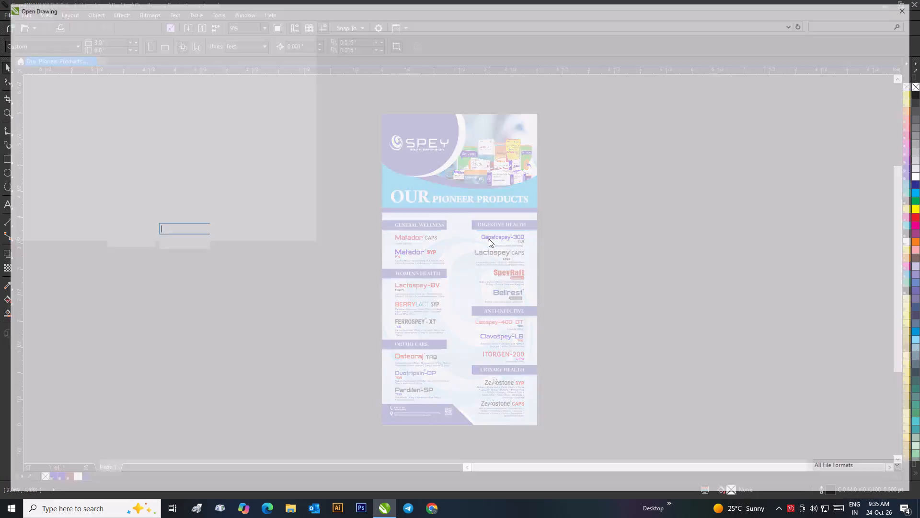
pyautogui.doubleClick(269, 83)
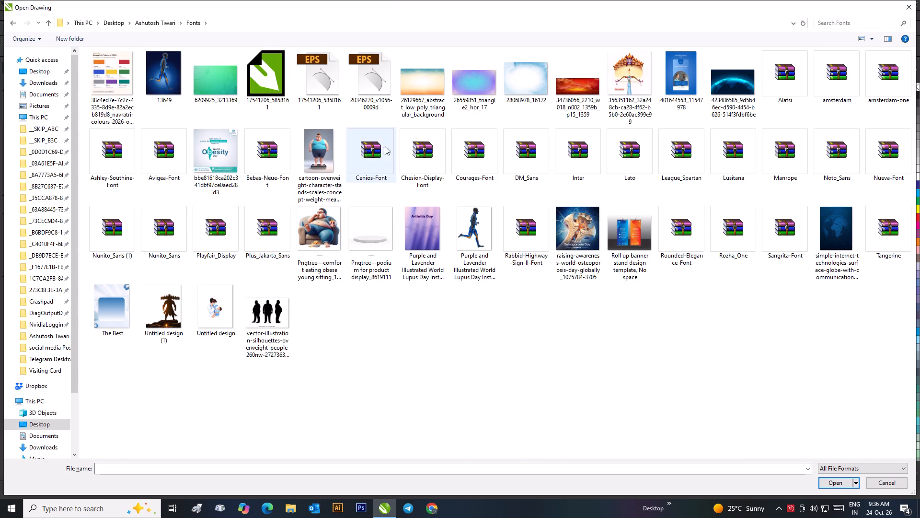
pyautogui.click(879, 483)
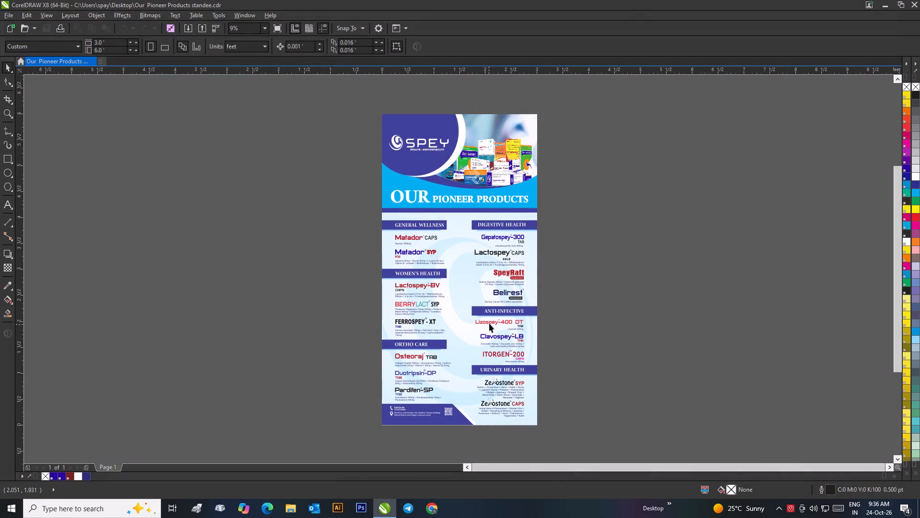
# Examine the product pack artwork in the header of the Our Pioneer Products standee up close, and view the whole layout.
pyautogui.scroll(3, 494, 176)
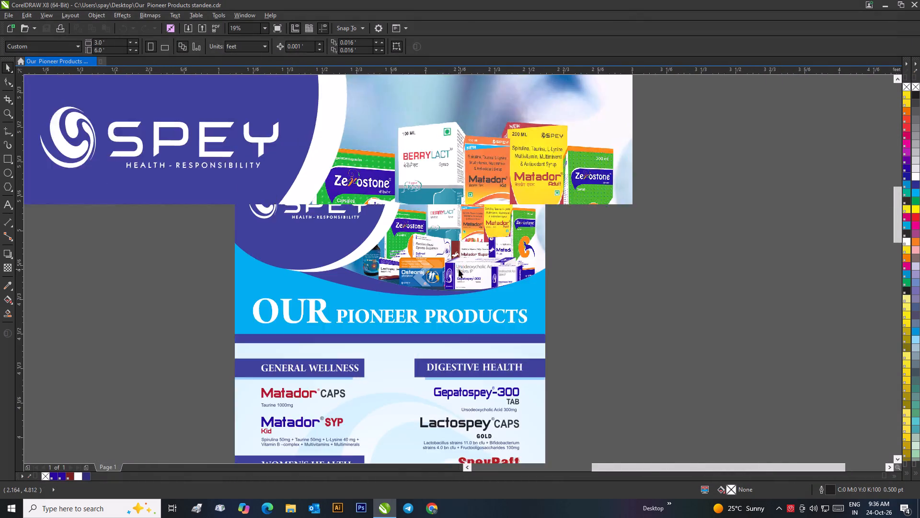
pyautogui.scroll(3, 458, 269)
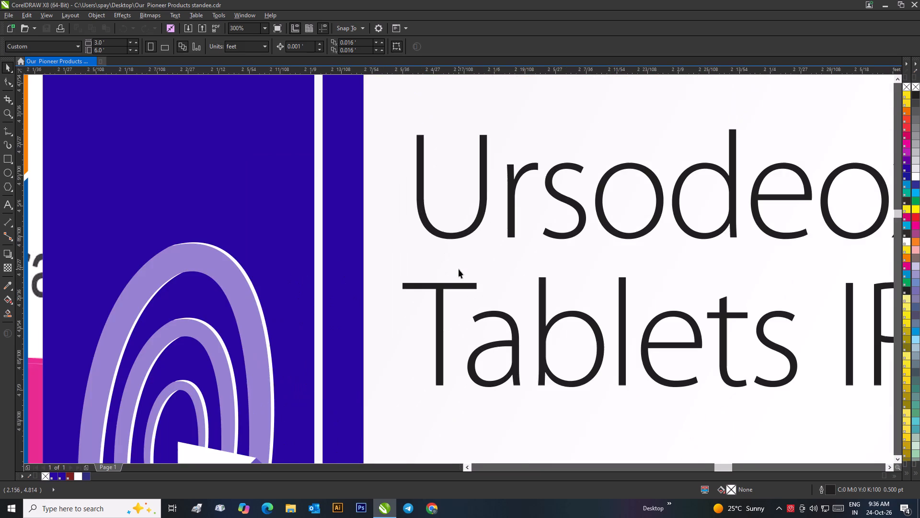
pyautogui.scroll(-2, 459, 269)
pyautogui.scroll(2, 174, 292)
pyautogui.scroll(-3, 459, 269)
pyautogui.scroll(3, 444, 110)
pyautogui.scroll(-2, 456, 270)
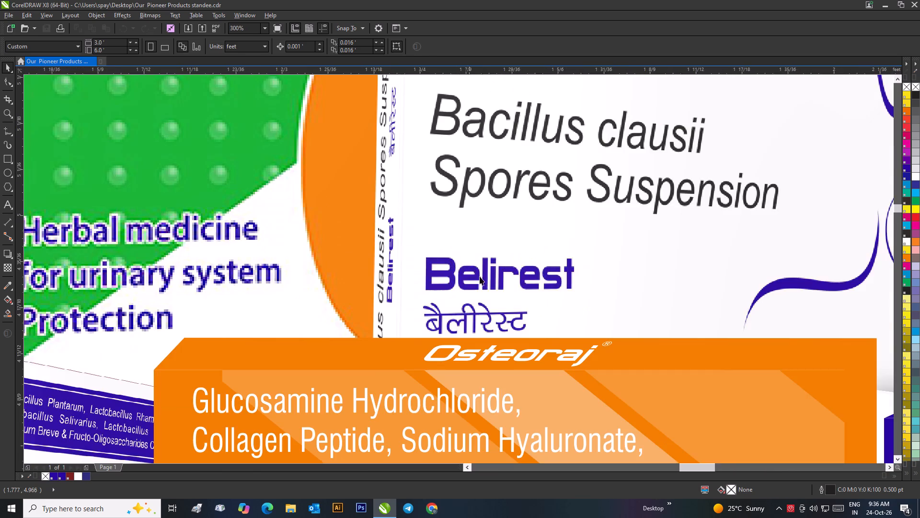
pyautogui.scroll(-2, 498, 283)
pyautogui.scroll(3, 340, 323)
pyautogui.scroll(2, 415, 282)
pyautogui.scroll(-6, 457, 270)
pyautogui.scroll(-1, 247, 253)
pyautogui.scroll(1, 407, 227)
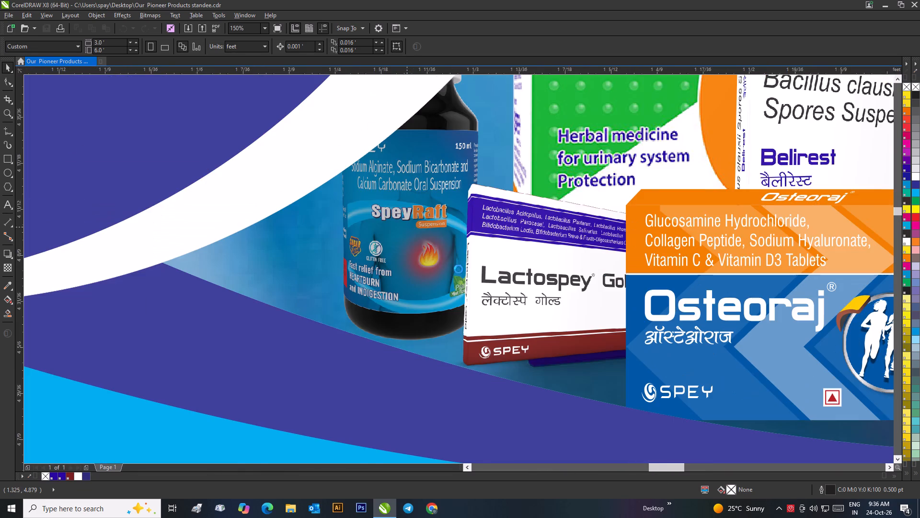
pyautogui.scroll(2, 459, 269)
pyautogui.scroll(-6, 459, 269)
pyautogui.scroll(-2, 741, 214)
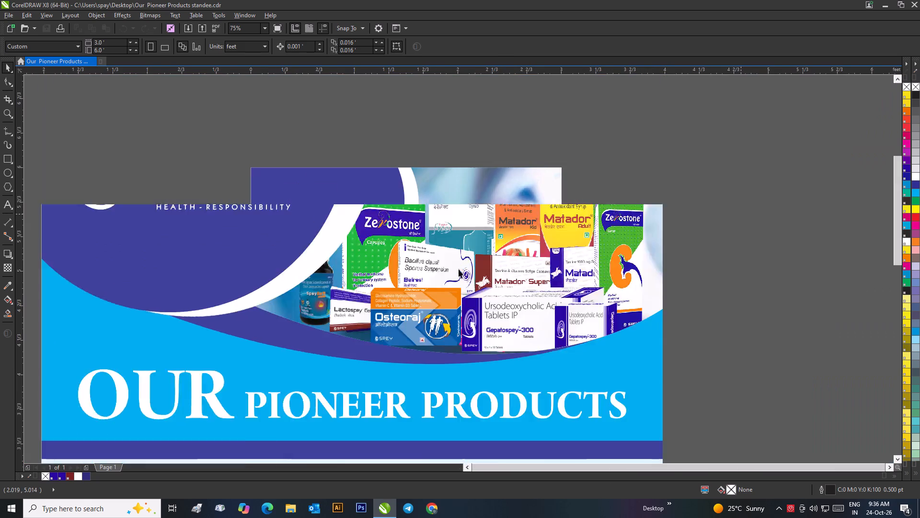
pyautogui.scroll(2, 503, 245)
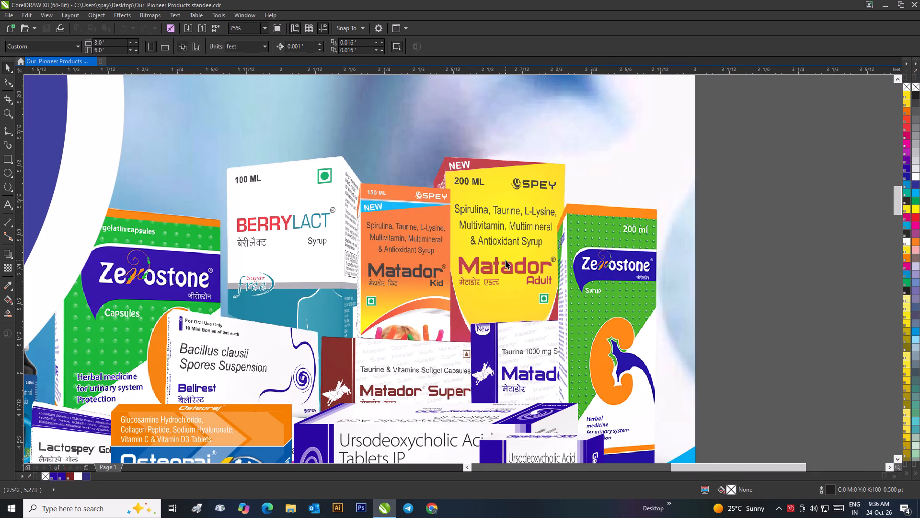
pyautogui.scroll(1, 506, 260)
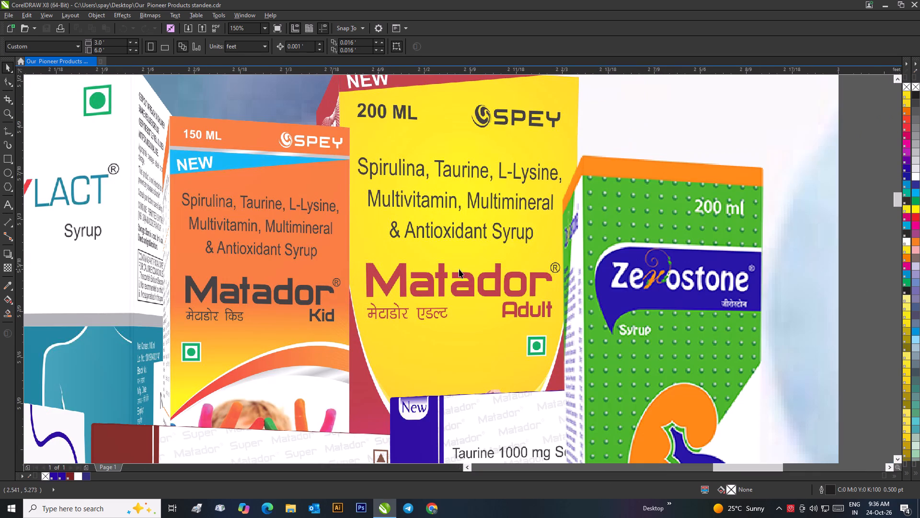
pyautogui.scroll(-3, 179, 164)
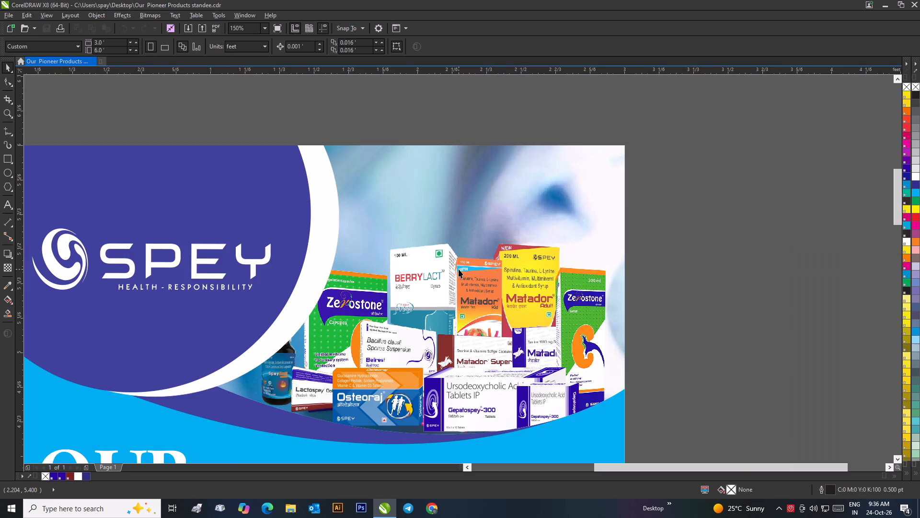
pyautogui.scroll(-3, 459, 269)
pyautogui.click(546, 266)
pyautogui.scroll(-2, 466, 246)
pyautogui.scroll(1, 455, 273)
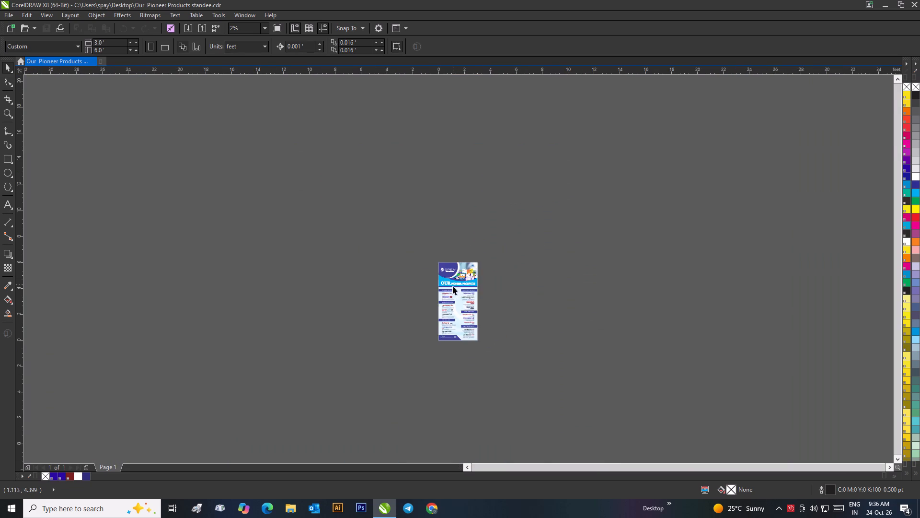
pyautogui.scroll(1, 453, 289)
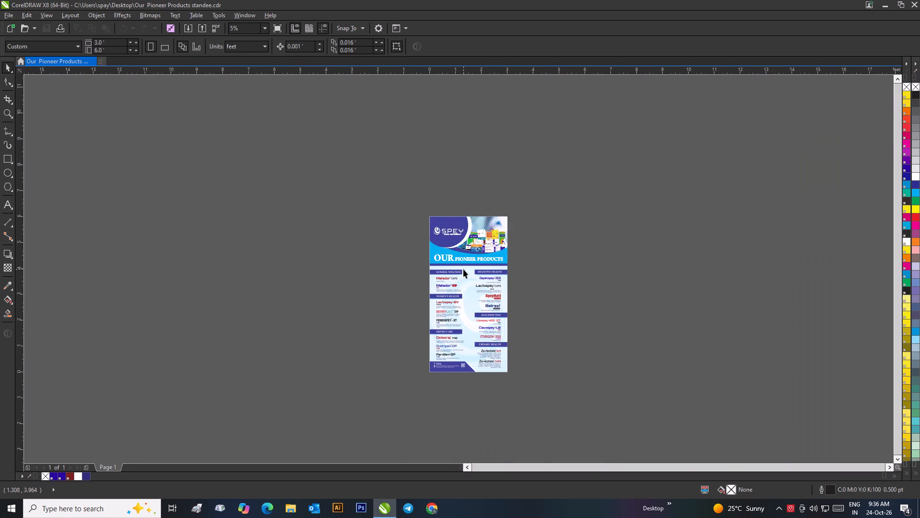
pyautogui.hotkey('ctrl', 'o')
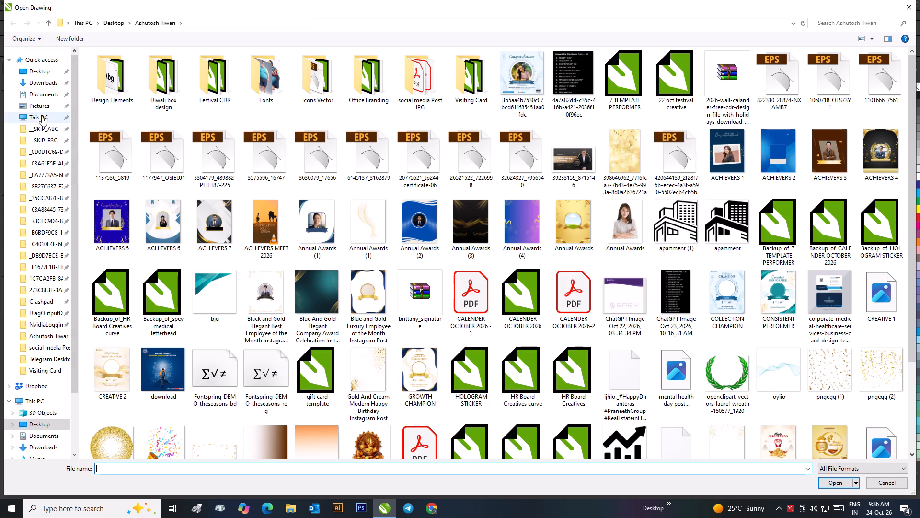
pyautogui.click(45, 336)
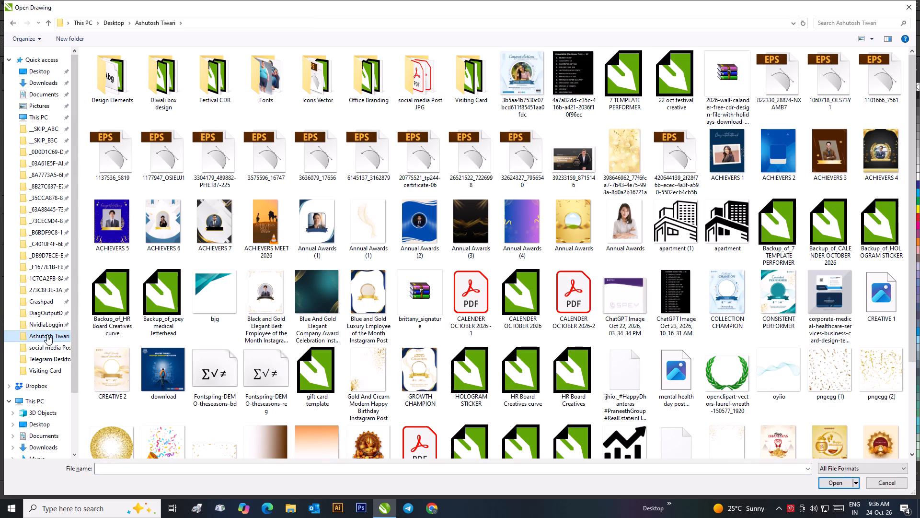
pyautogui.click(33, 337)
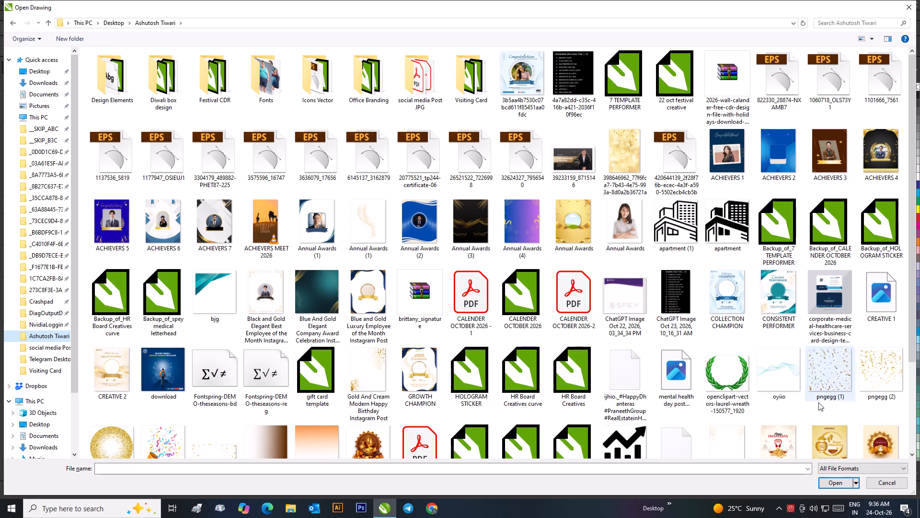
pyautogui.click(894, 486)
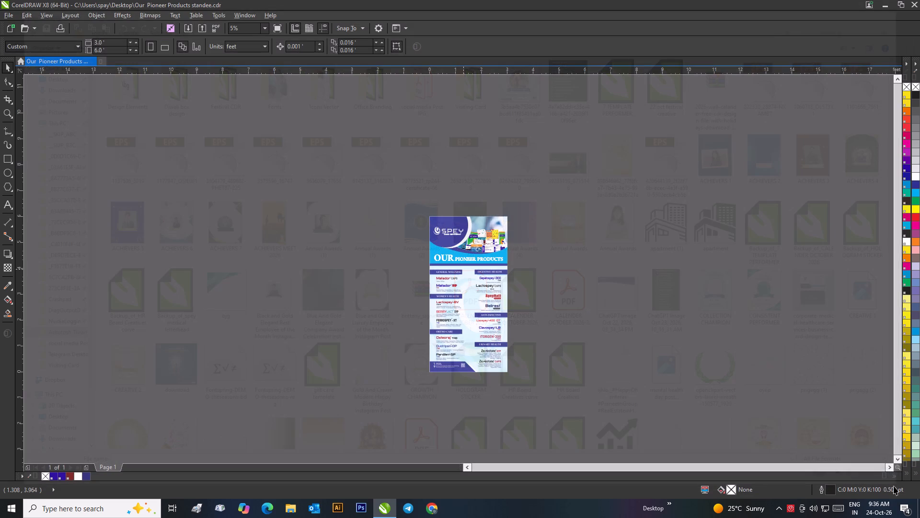
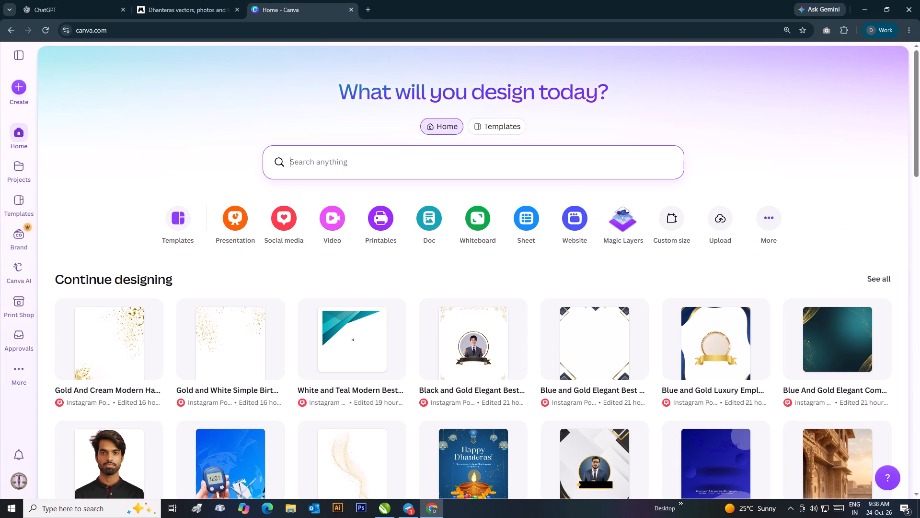
pyautogui.write('childrens day')
pyautogui.press('Return')
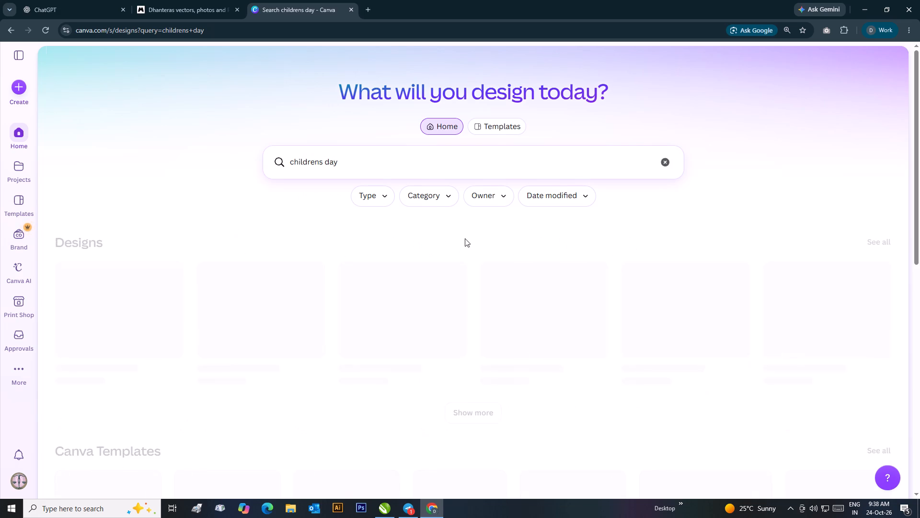
# Examine the Children's Day designs under Canva Templates, repeatedly expanding the list to see more of them.
pyautogui.scroll(-7, 436, 285)
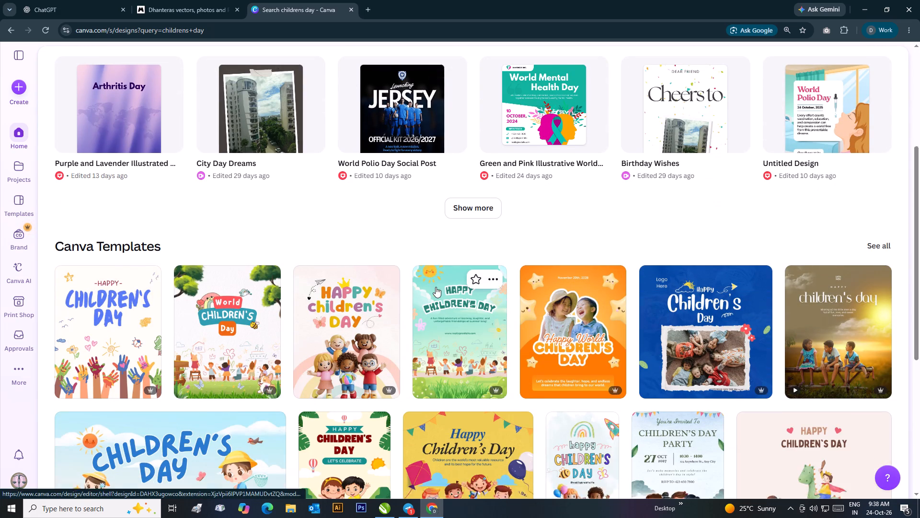
pyautogui.scroll(-1, 436, 287)
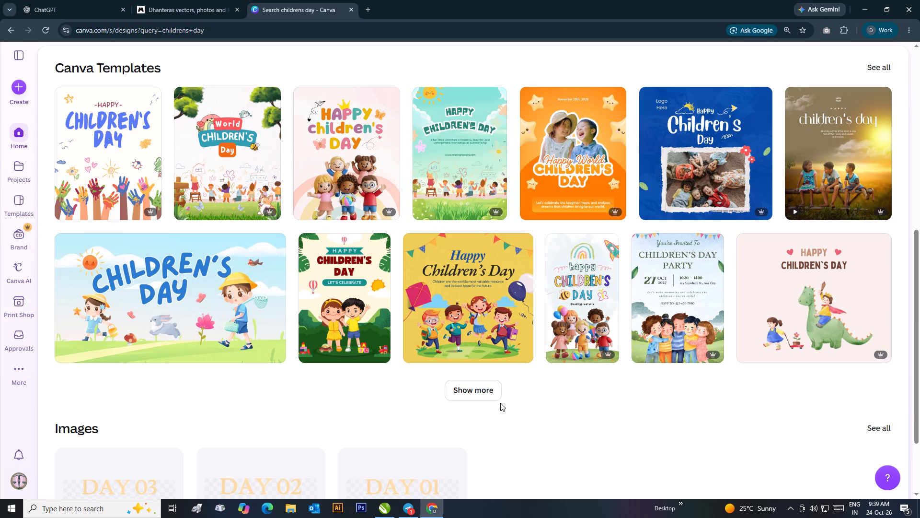
pyautogui.click(481, 393)
pyautogui.scroll(-3, 481, 393)
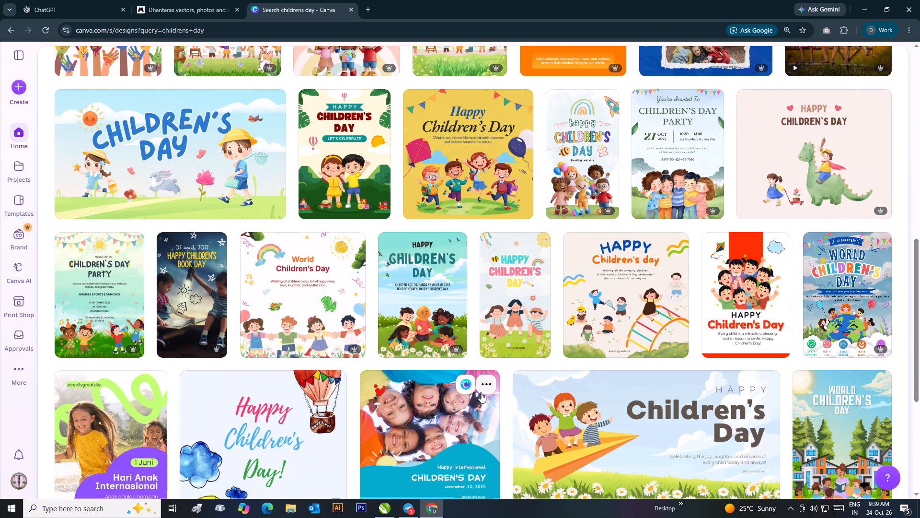
pyautogui.scroll(-6, 481, 392)
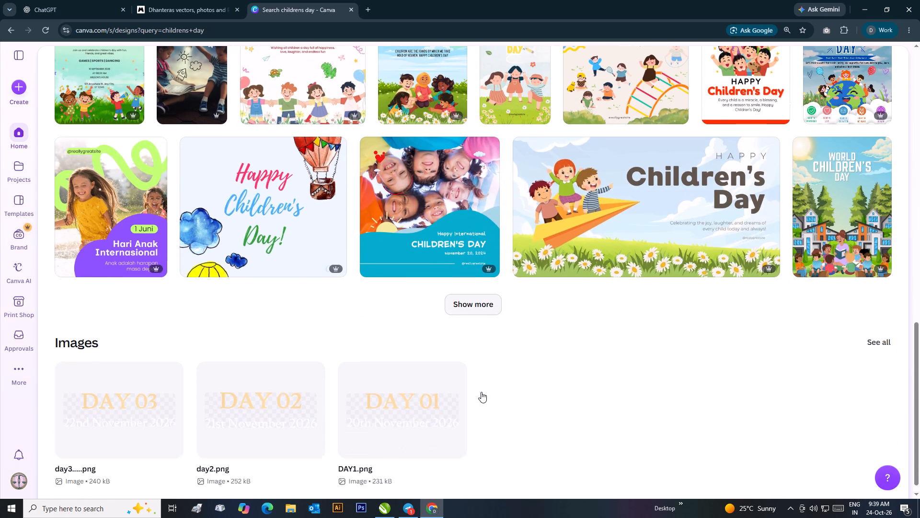
pyautogui.click(488, 298)
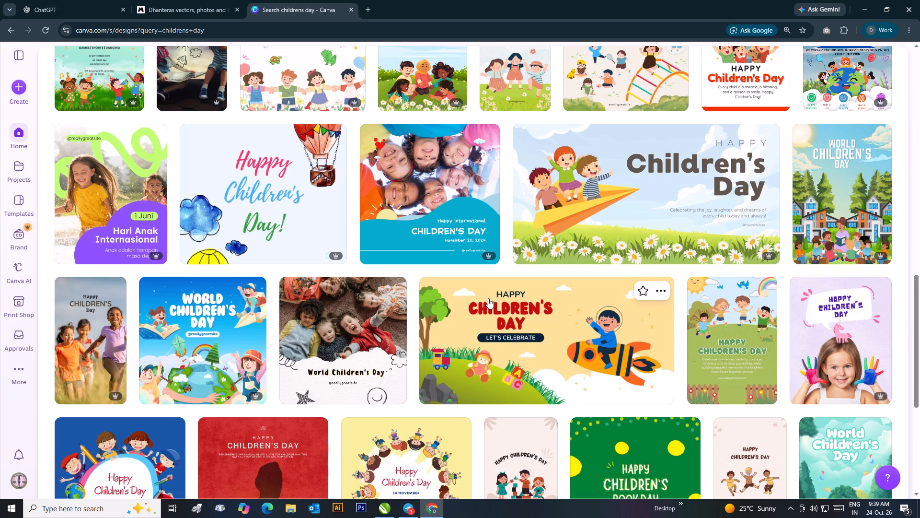
pyautogui.scroll(-3, 529, 302)
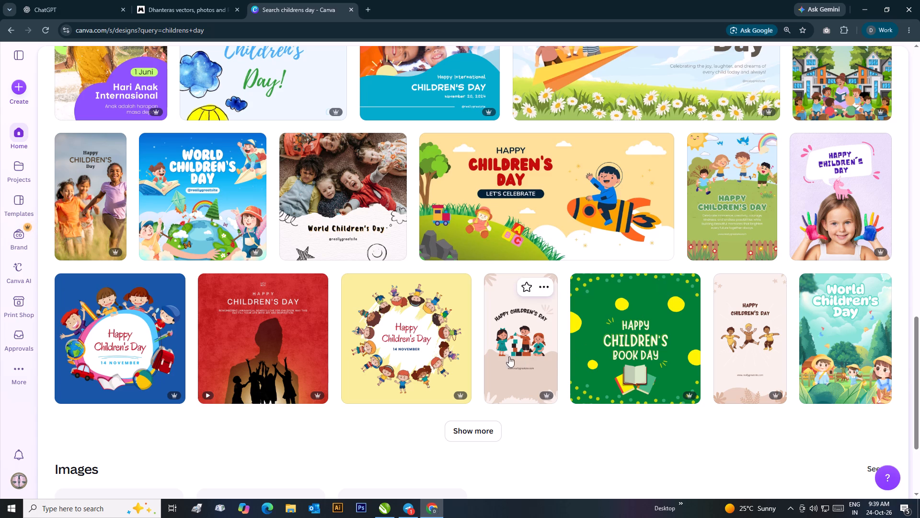
pyautogui.click(488, 433)
pyautogui.scroll(-1, 471, 431)
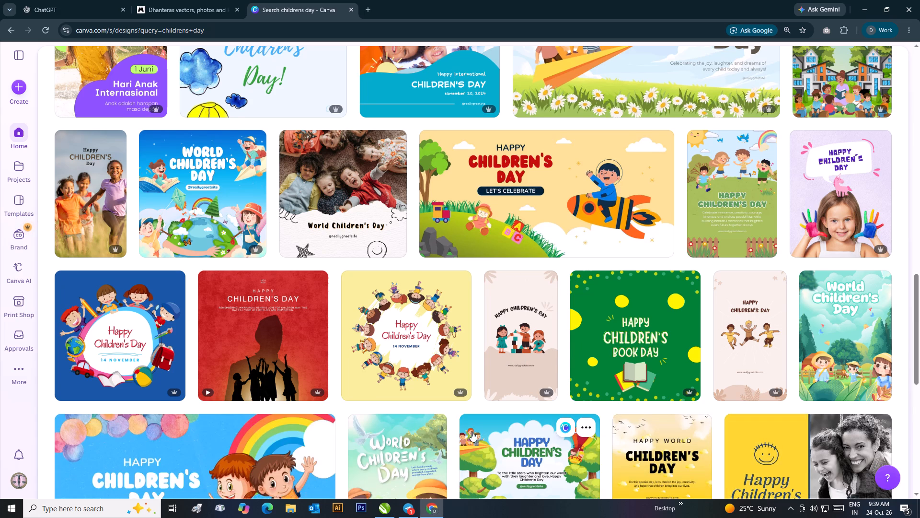
pyautogui.scroll(-6, 471, 431)
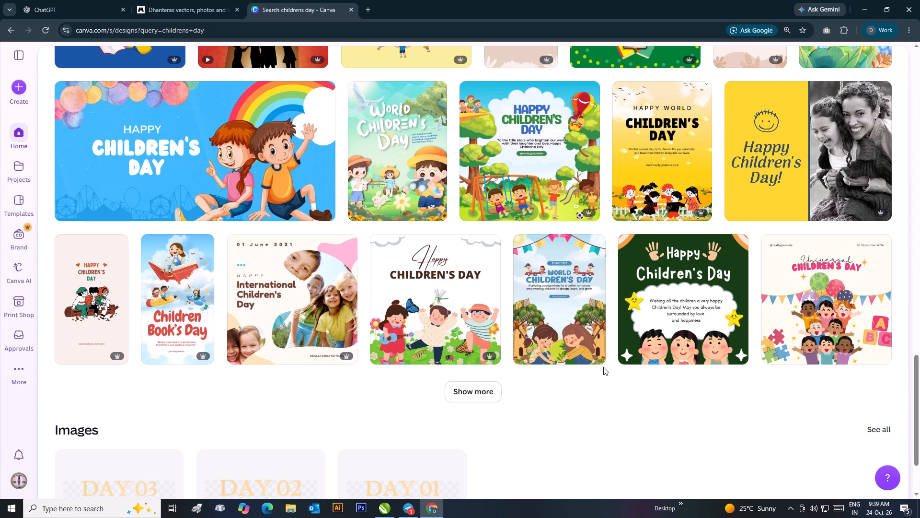
pyautogui.scroll(-1, 555, 345)
pyautogui.click(461, 342)
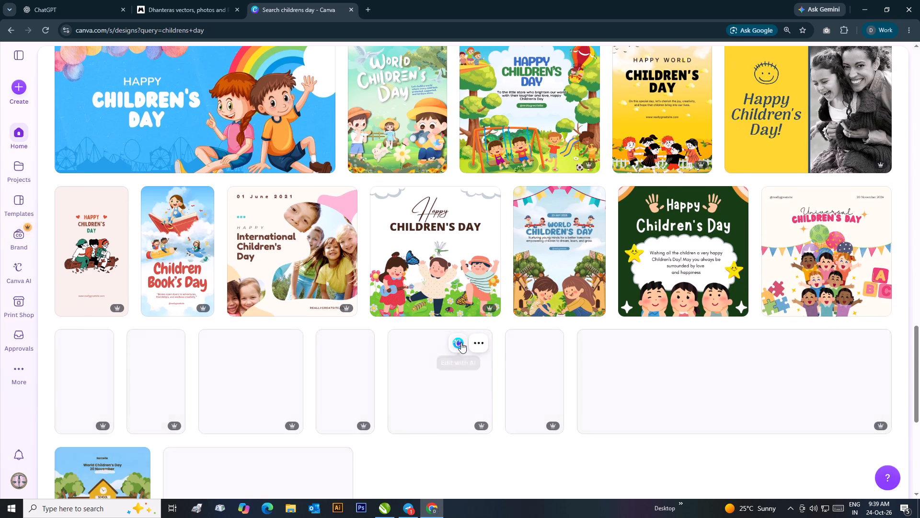
pyautogui.scroll(-2, 473, 341)
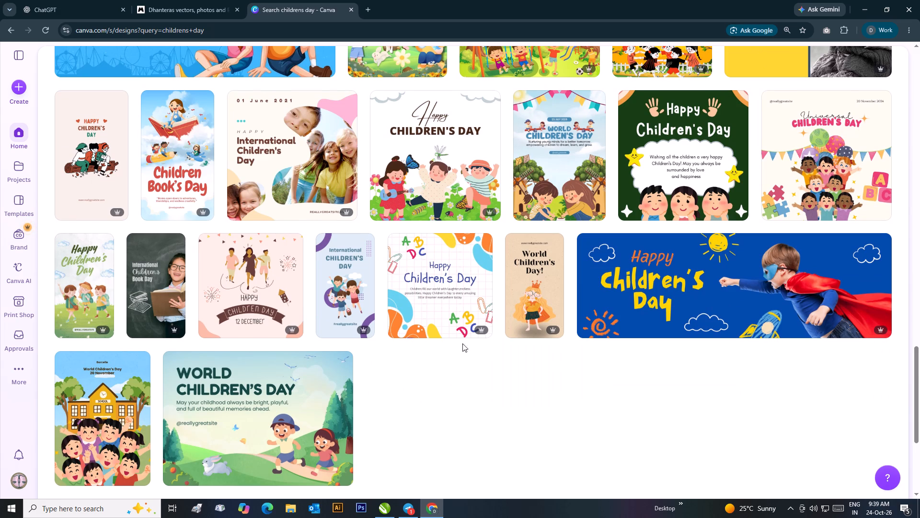
pyautogui.scroll(-3, 333, 382)
pyautogui.click(456, 368)
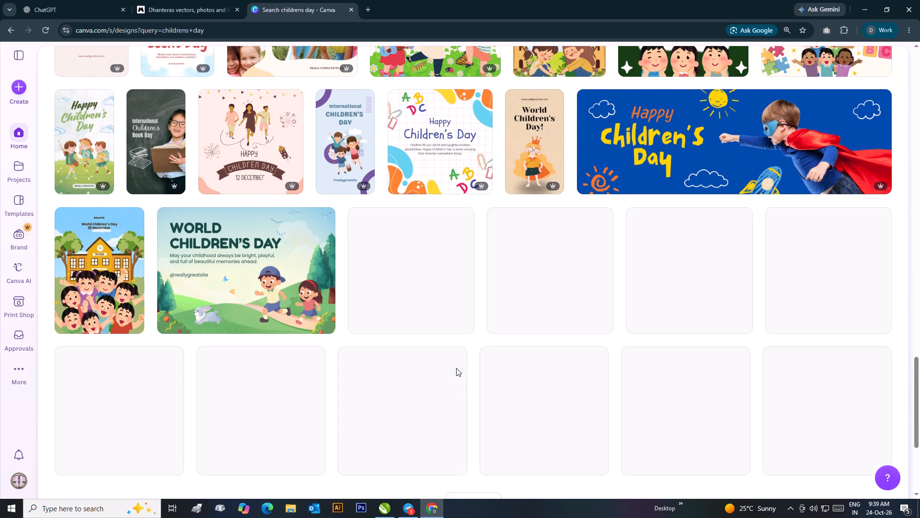
pyautogui.scroll(-1, 456, 368)
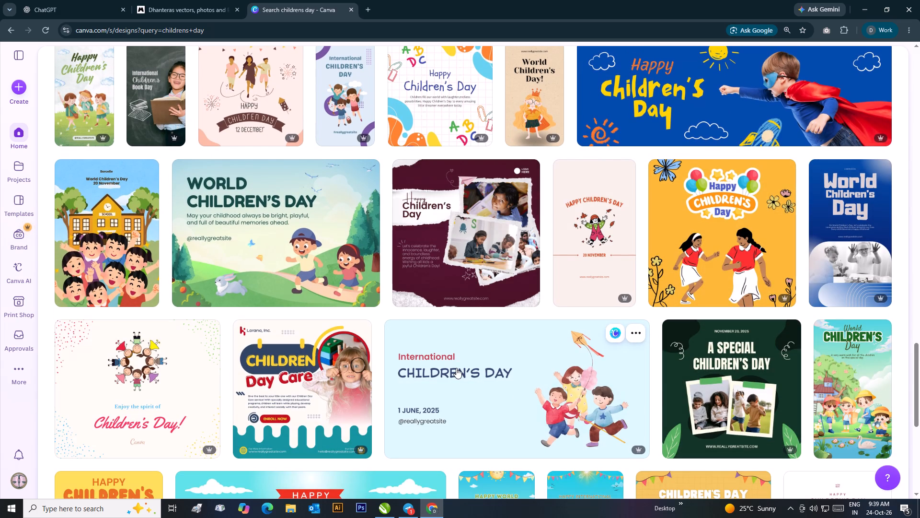
pyautogui.scroll(-1, 456, 368)
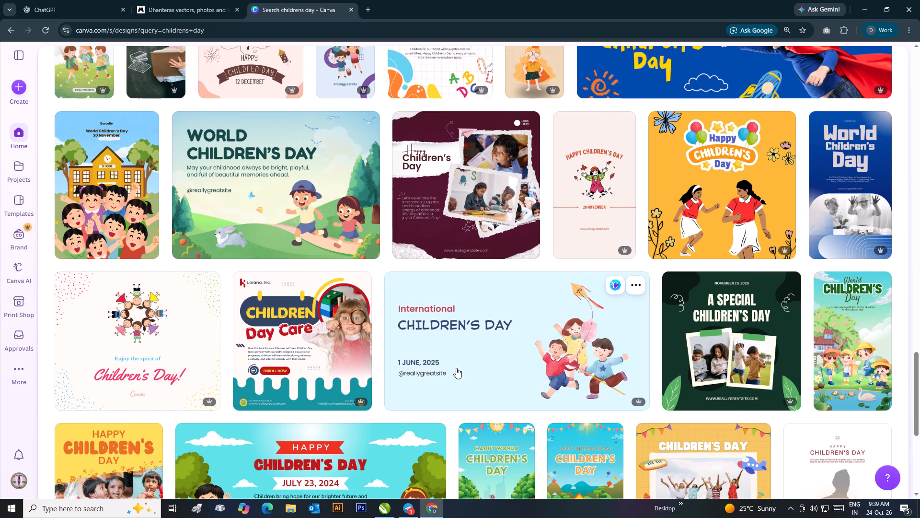
pyautogui.scroll(-3, 456, 368)
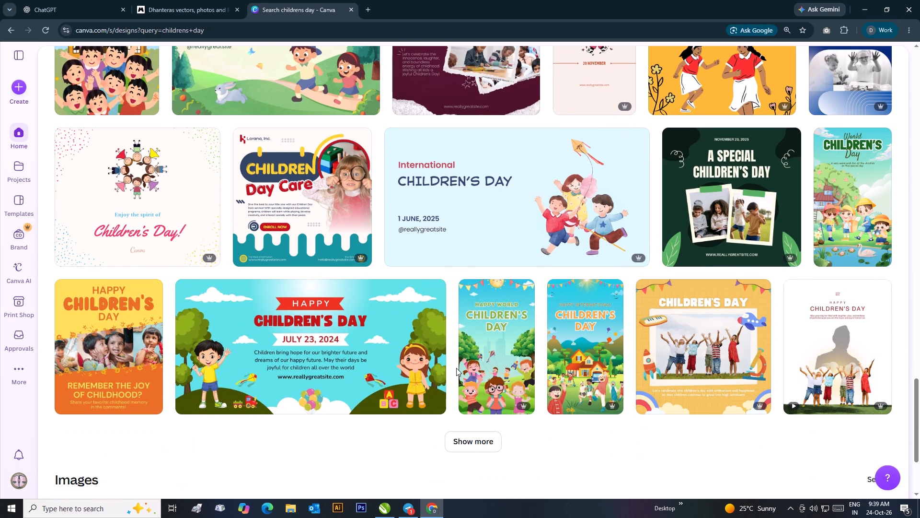
# Open the "White and Red Simple Children's Day Instagram Post" template and examine all the similar designs under More like this.
pyautogui.click(824, 355)
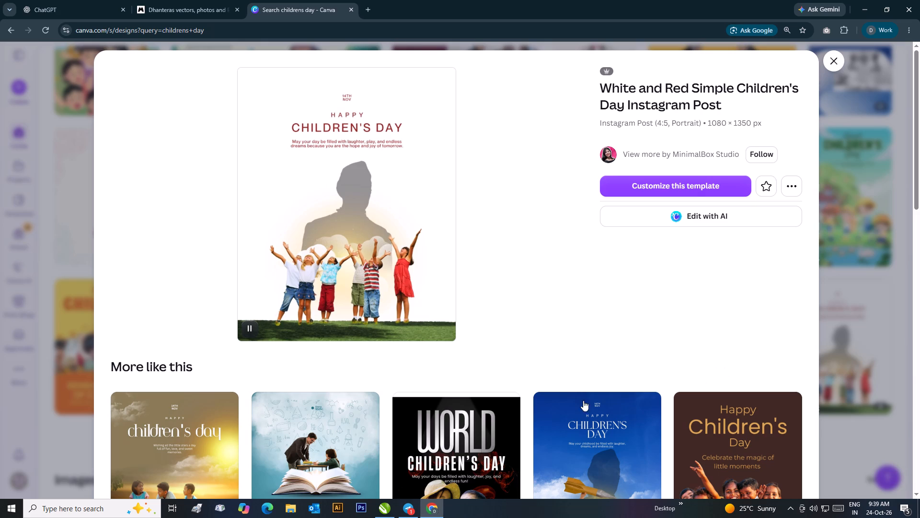
pyautogui.scroll(-2, 322, 473)
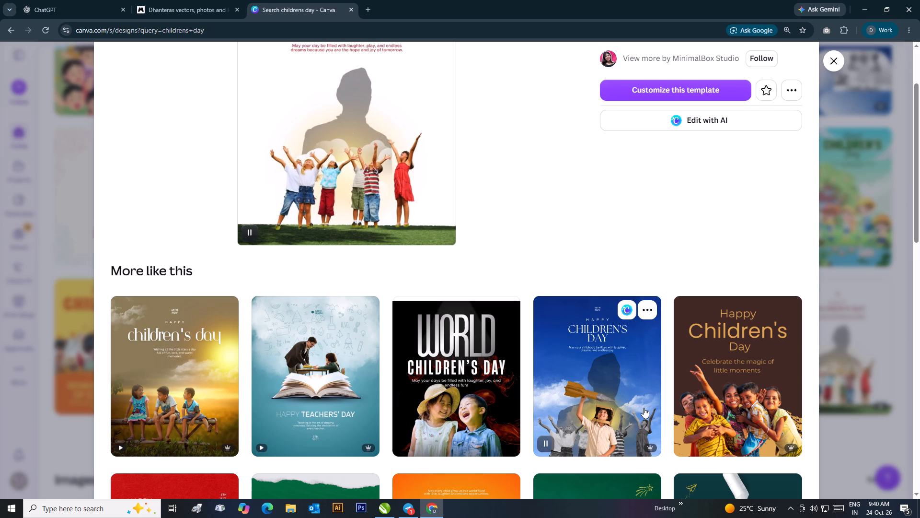
pyautogui.scroll(-4, 644, 408)
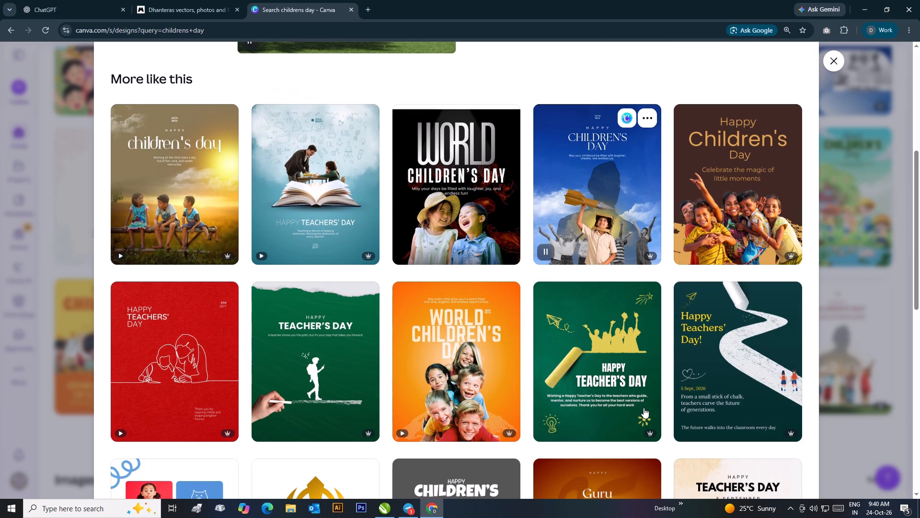
pyautogui.scroll(-3, 551, 418)
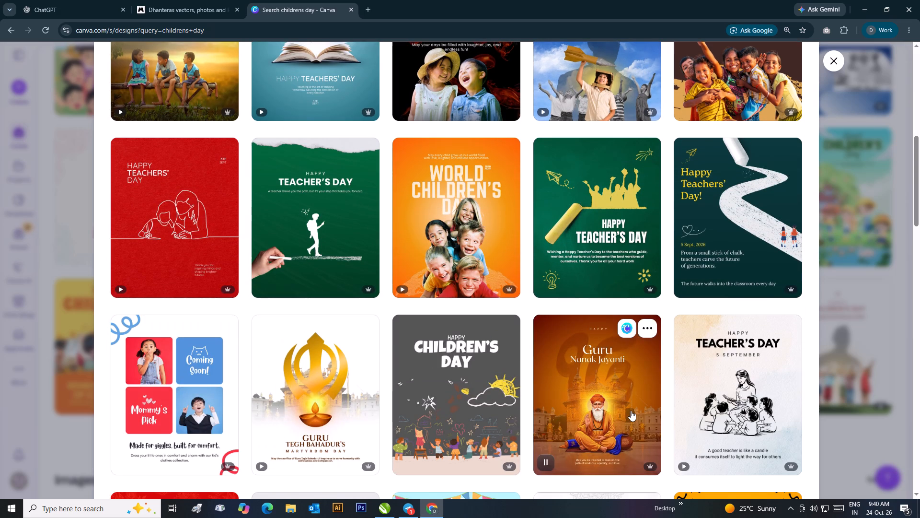
pyautogui.scroll(-7, 631, 411)
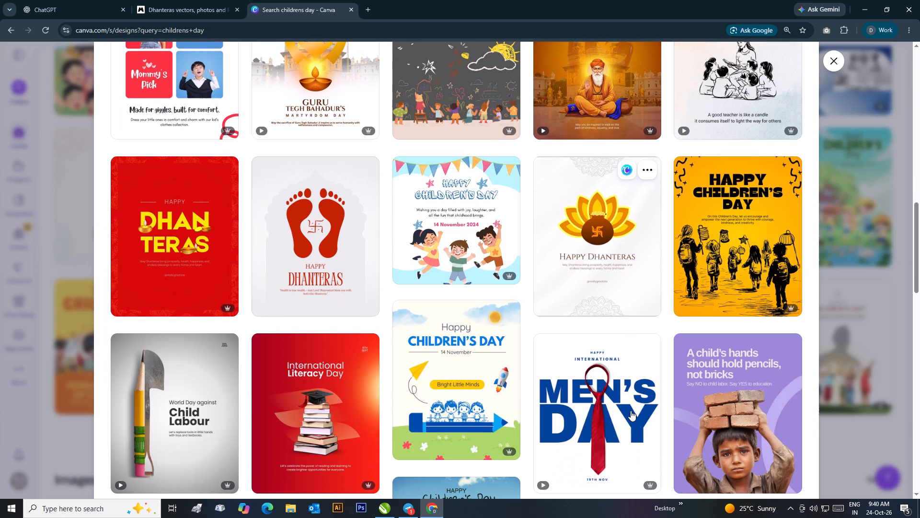
pyautogui.scroll(-2, 631, 411)
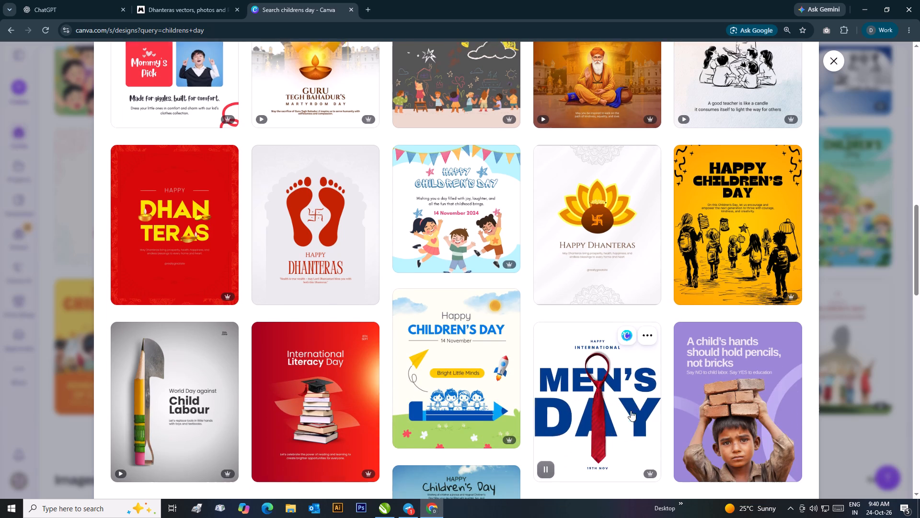
pyautogui.scroll(-1, 631, 411)
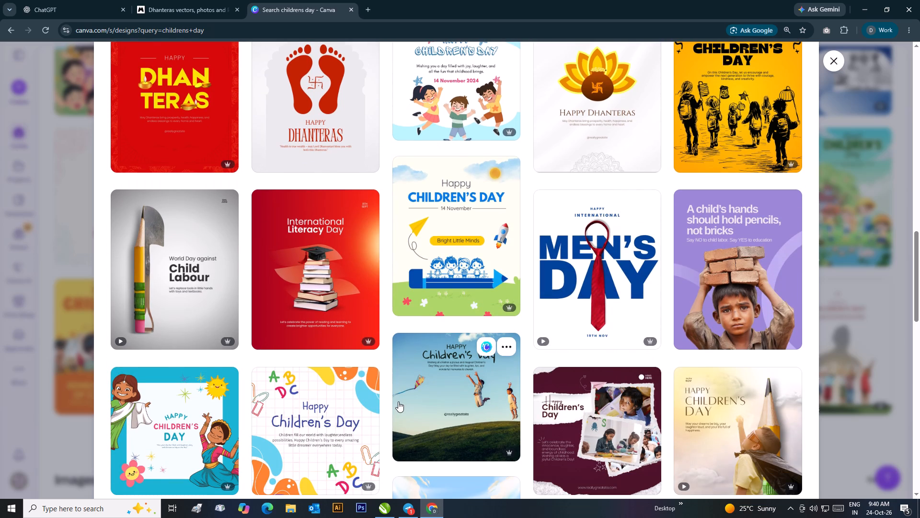
pyautogui.scroll(-6, 398, 401)
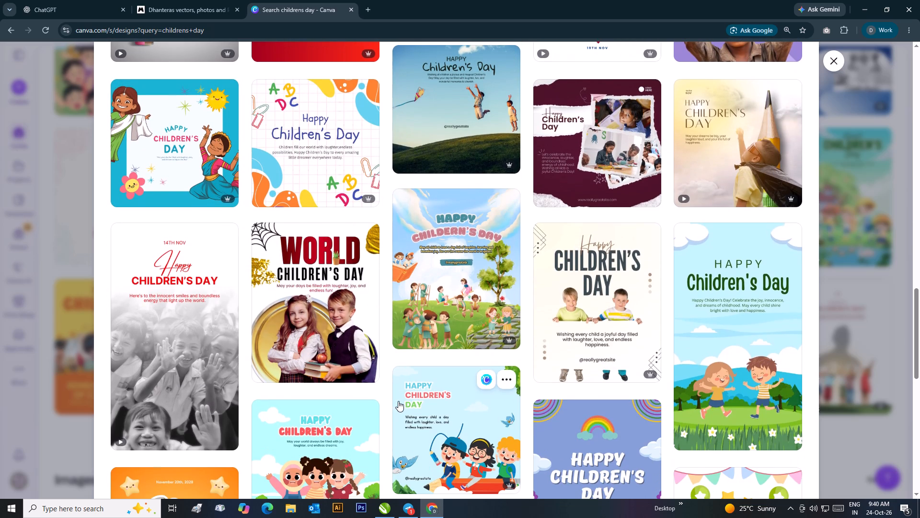
pyautogui.scroll(-3, 398, 401)
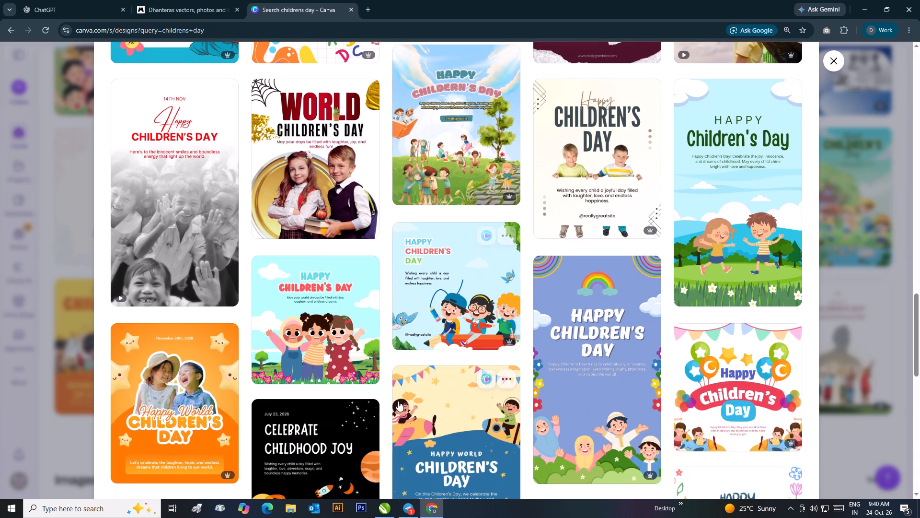
pyautogui.scroll(-2, 398, 401)
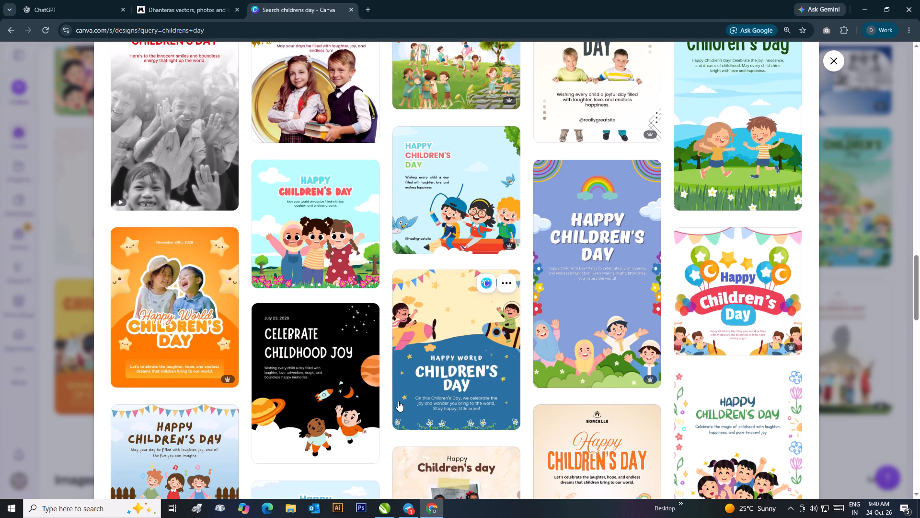
pyautogui.scroll(-2, 398, 401)
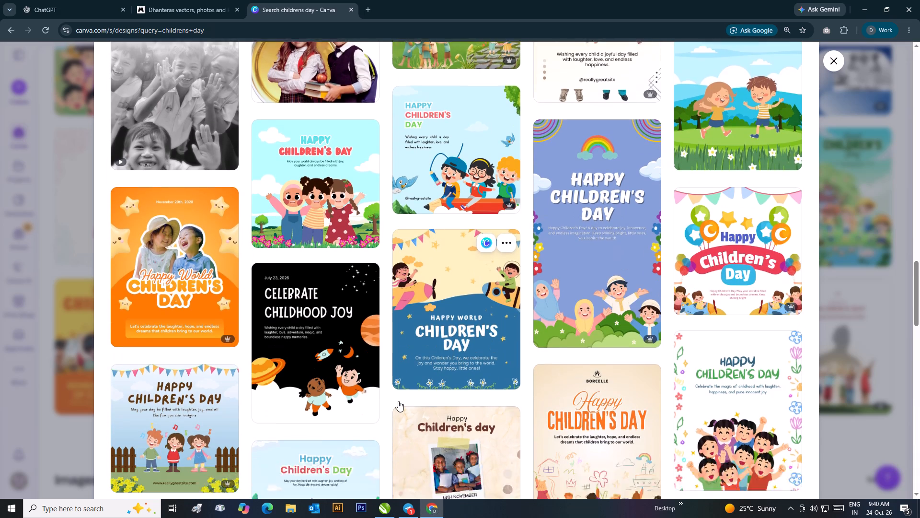
pyautogui.scroll(-5, 398, 401)
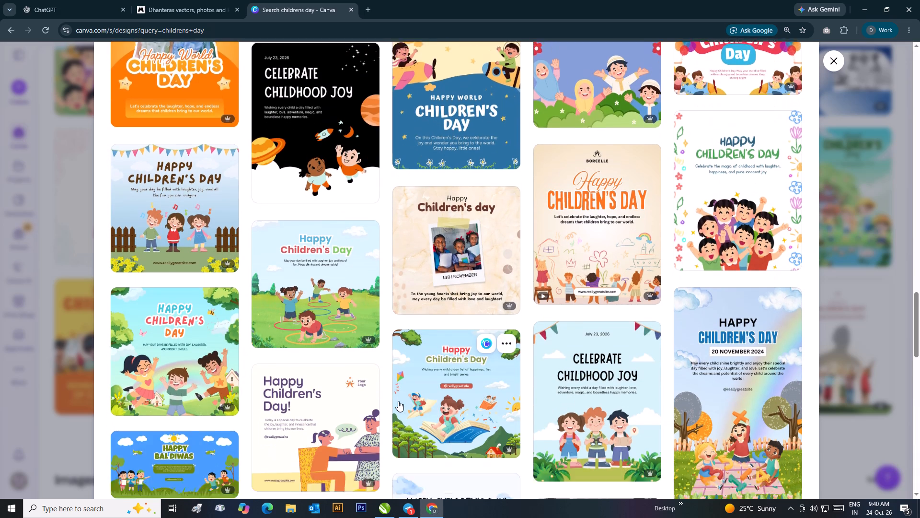
pyautogui.scroll(-6, 398, 401)
pyautogui.scroll(1, 398, 401)
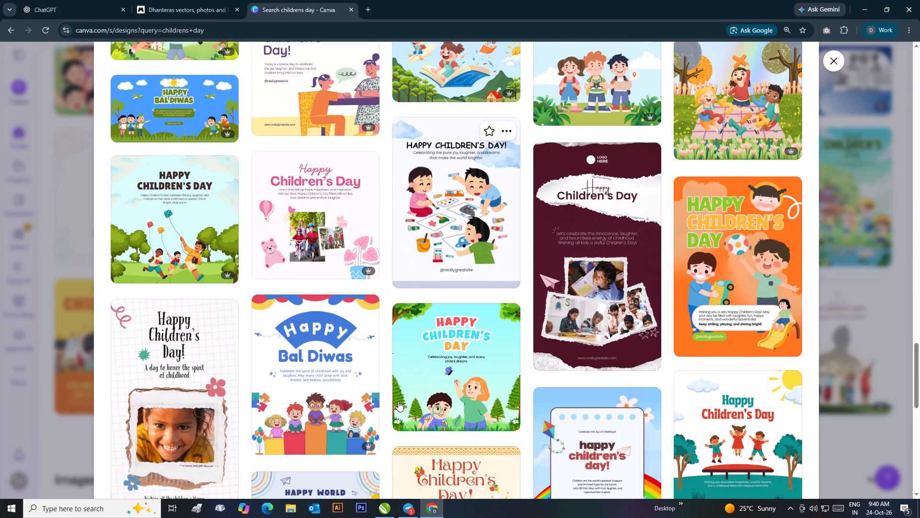
pyautogui.scroll(-3, 398, 401)
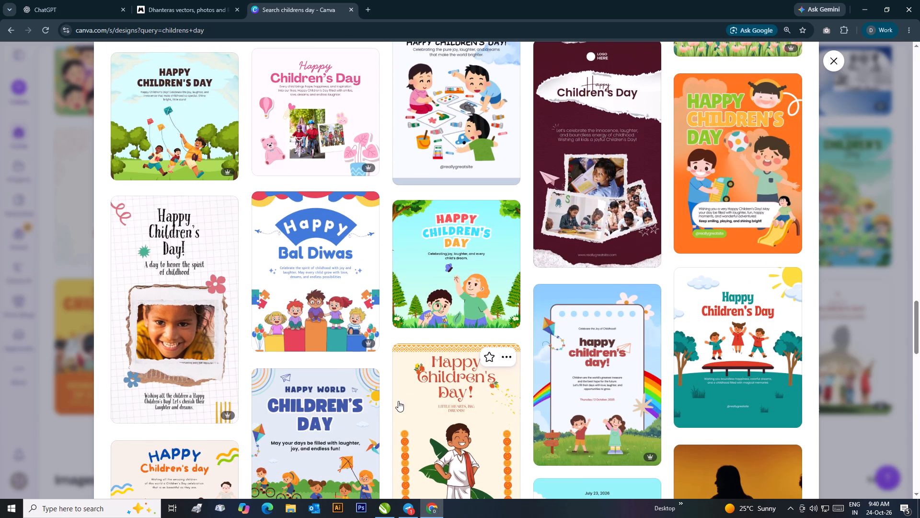
pyautogui.scroll(-5, 398, 401)
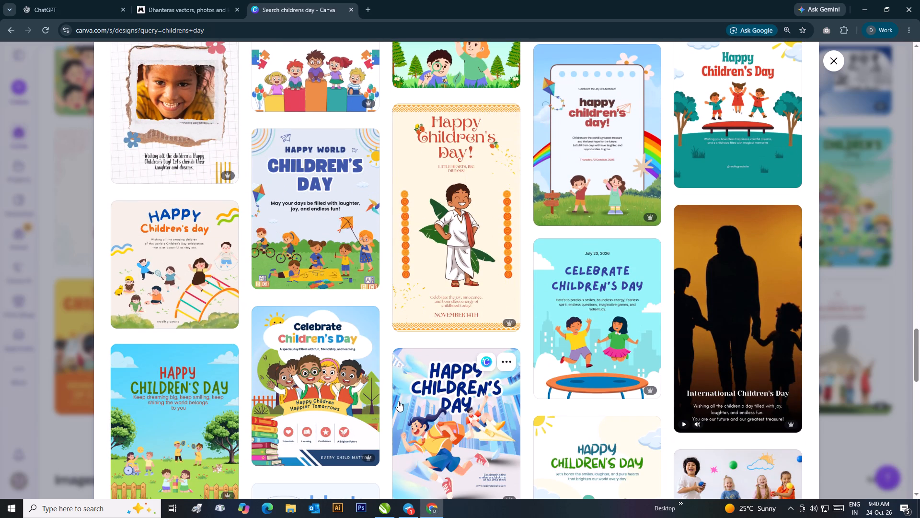
pyautogui.scroll(-1, 398, 401)
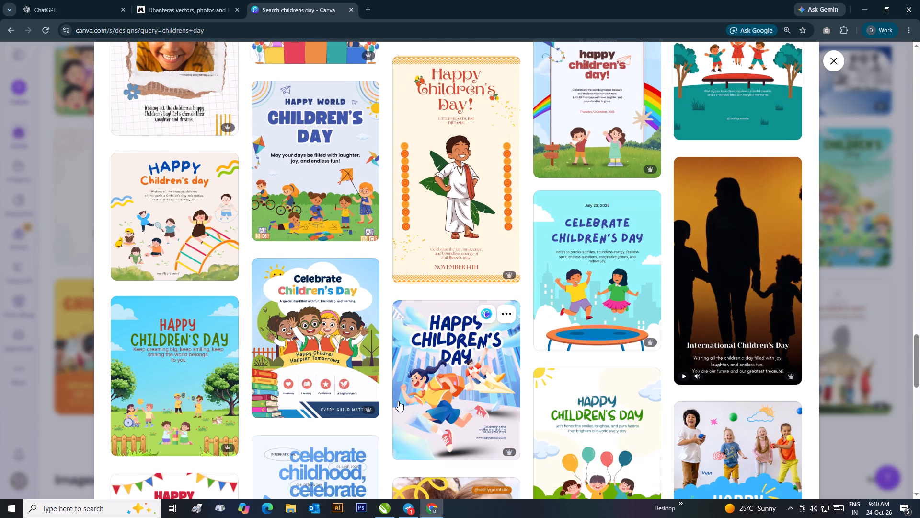
pyautogui.scroll(-3, 398, 401)
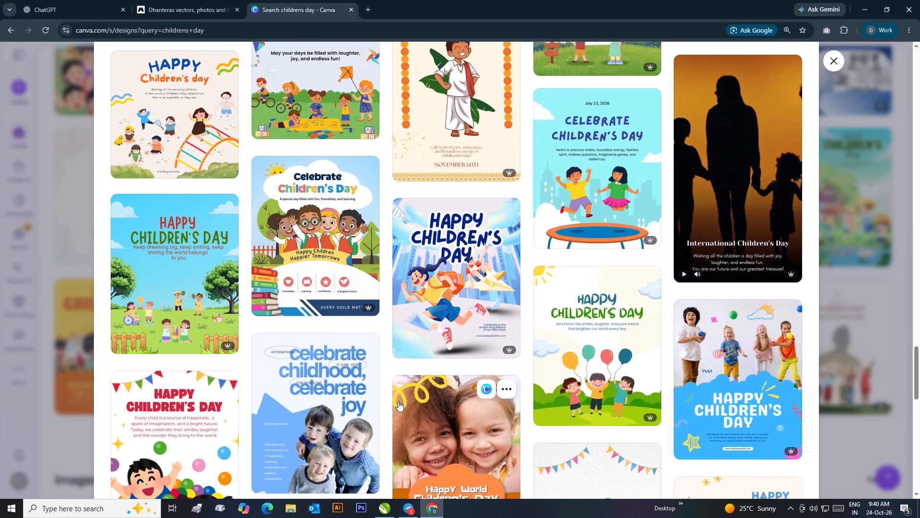
pyautogui.scroll(-2, 398, 401)
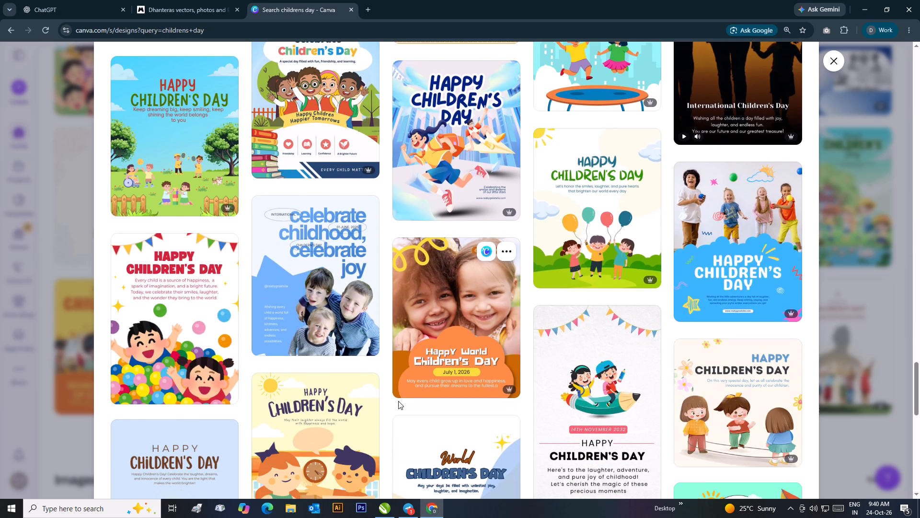
pyautogui.scroll(-3, 398, 401)
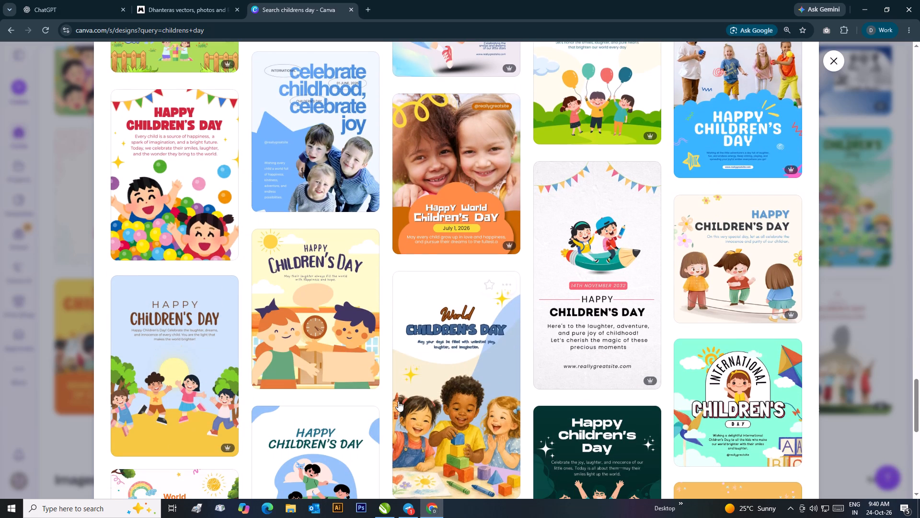
pyautogui.scroll(-5, 398, 401)
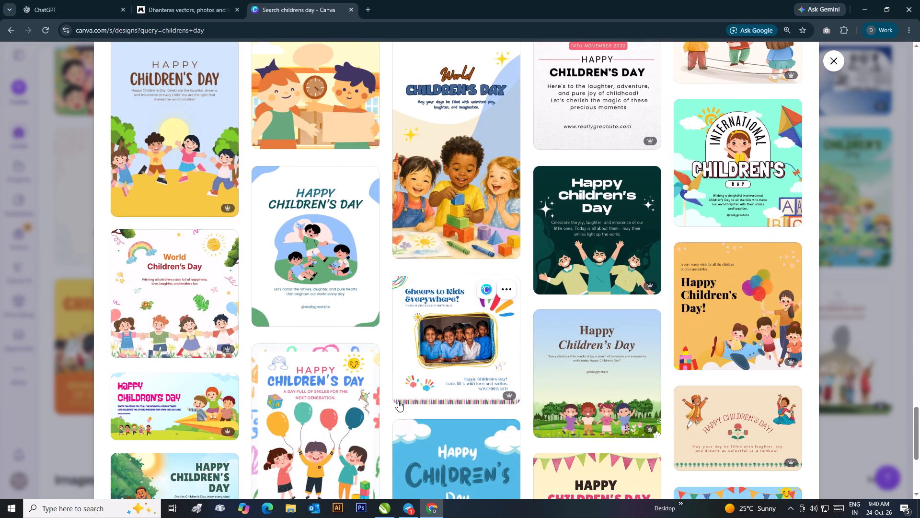
pyautogui.scroll(-3, 398, 401)
pyautogui.scroll(1, 398, 401)
pyautogui.scroll(-2, 398, 401)
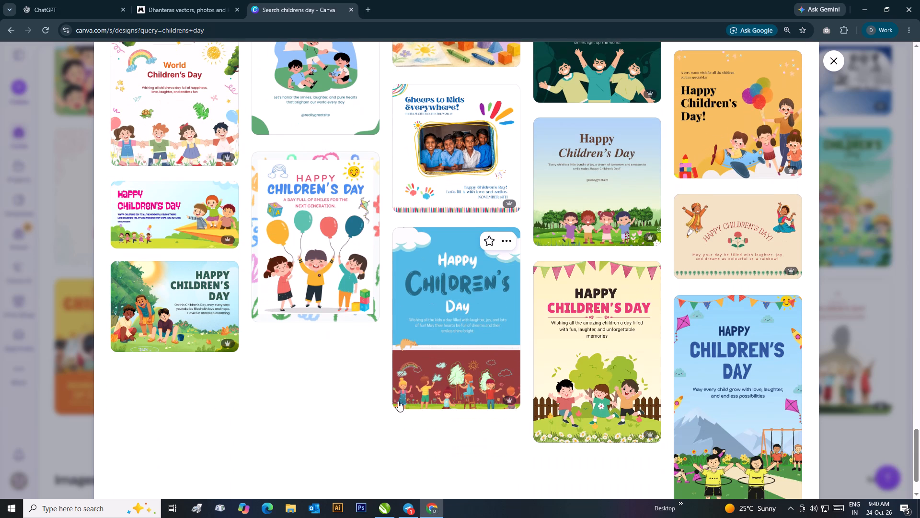
pyautogui.scroll(-2, 398, 401)
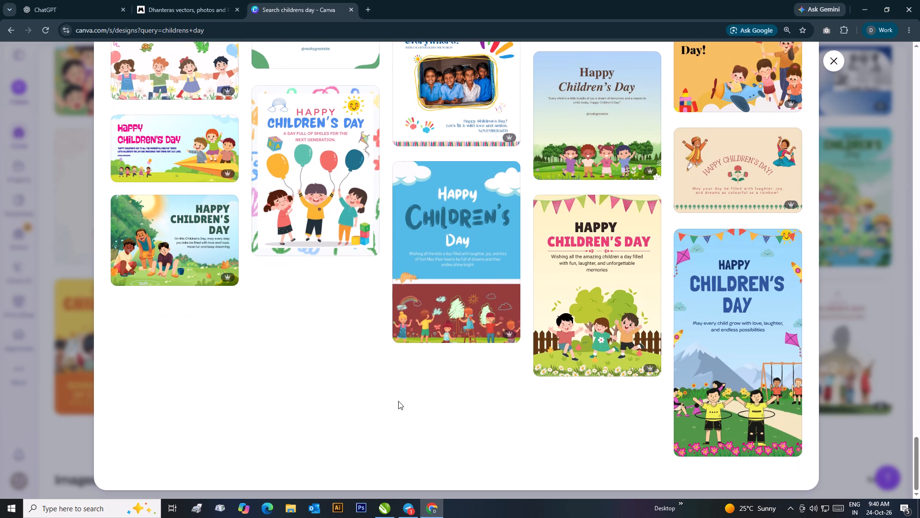
# Review the similar designs again from the end upward and open the "Blue Yellow and Green Playful Children's Day Instagram Post" template.
pyautogui.scroll(5, 387, 406)
pyautogui.scroll(5, 444, 408)
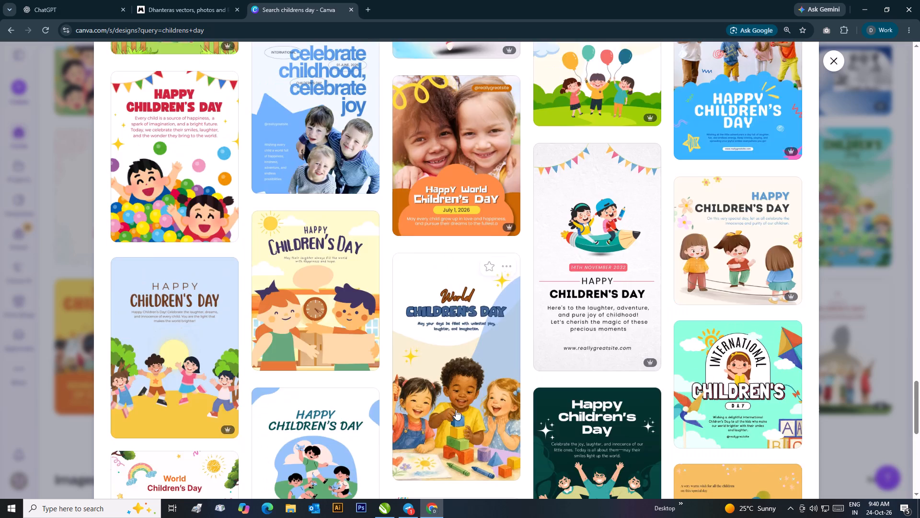
pyautogui.scroll(5, 471, 411)
pyautogui.scroll(2, 704, 377)
pyautogui.moveTo(919, 363); pyautogui.dragTo(916, 347)
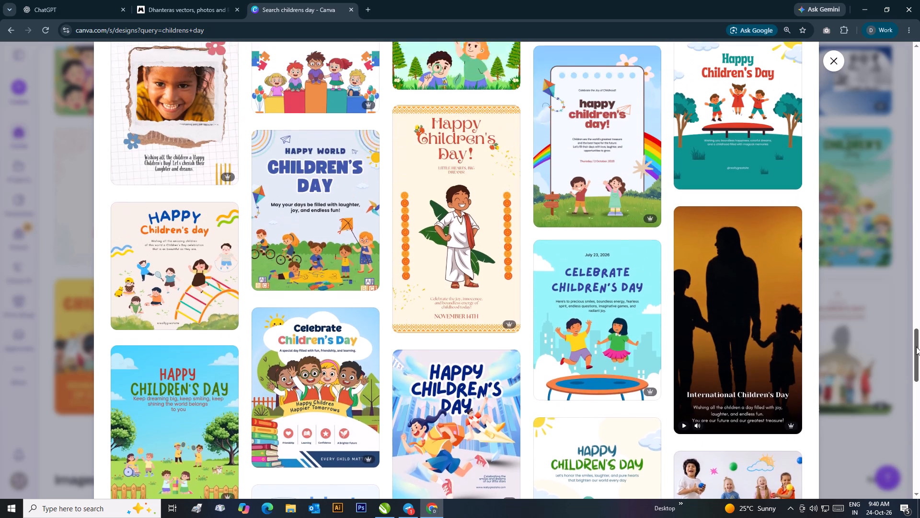
pyautogui.moveTo(916, 347); pyautogui.dragTo(909, 271)
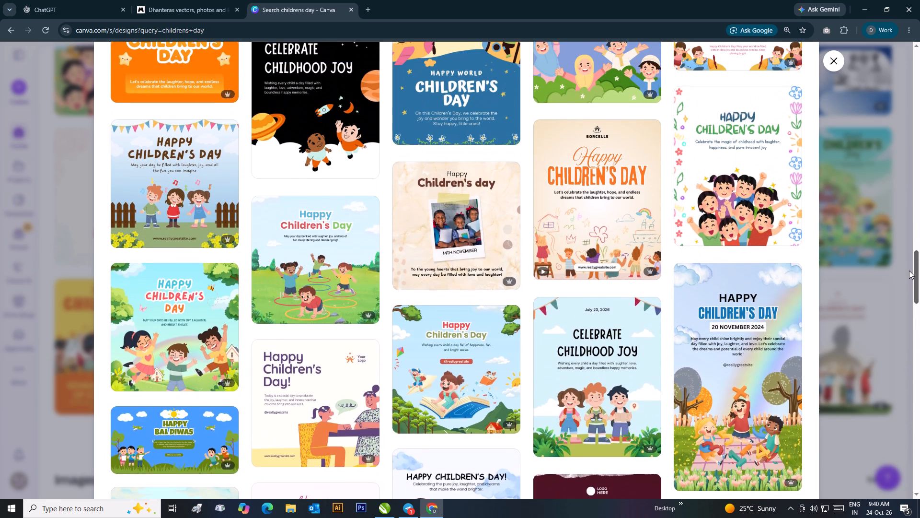
pyautogui.moveTo(909, 271); pyautogui.dragTo(905, 220)
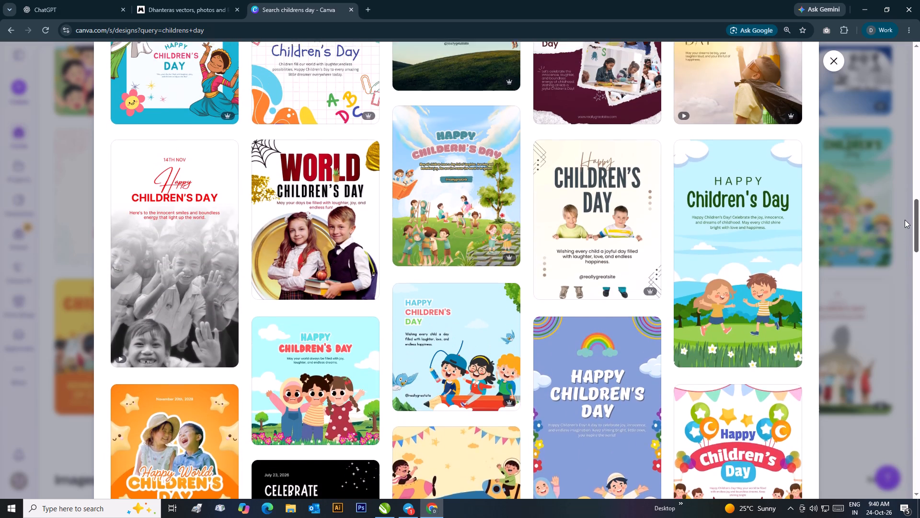
pyautogui.moveTo(905, 220); pyautogui.dragTo(905, 200)
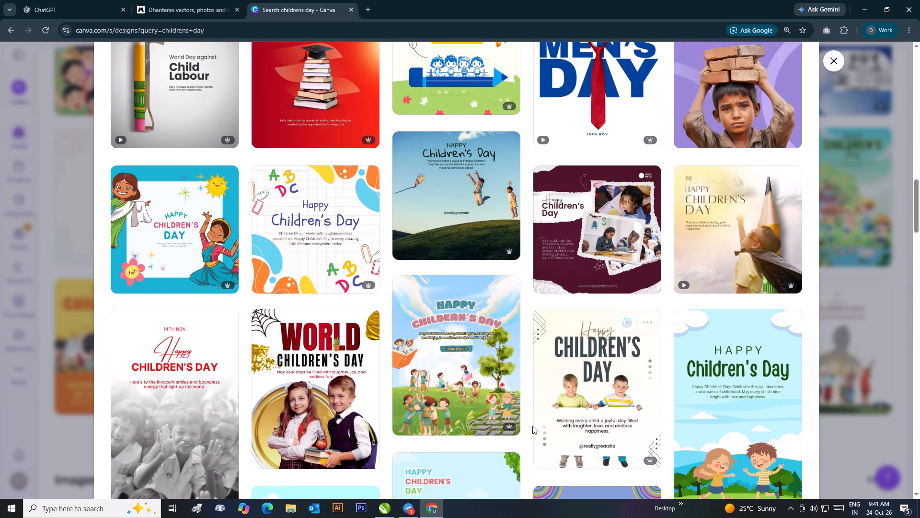
pyautogui.scroll(1, 506, 426)
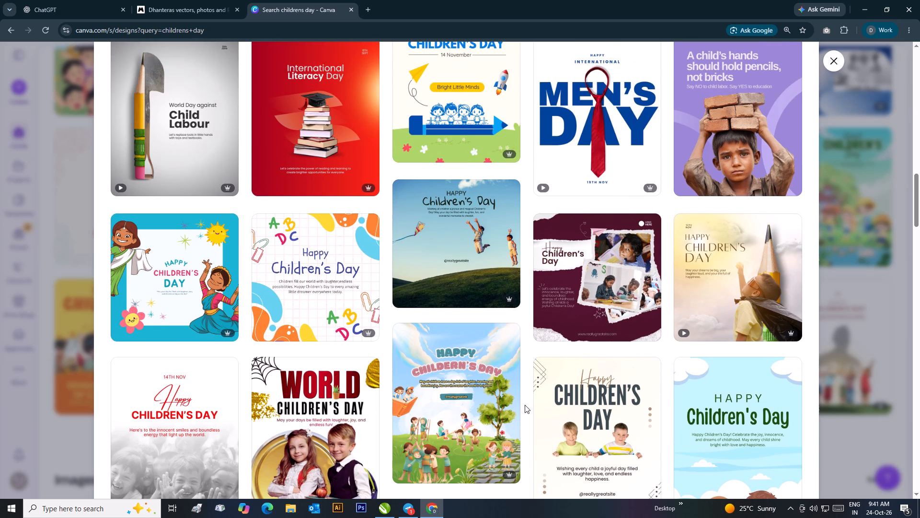
pyautogui.scroll(2, 525, 405)
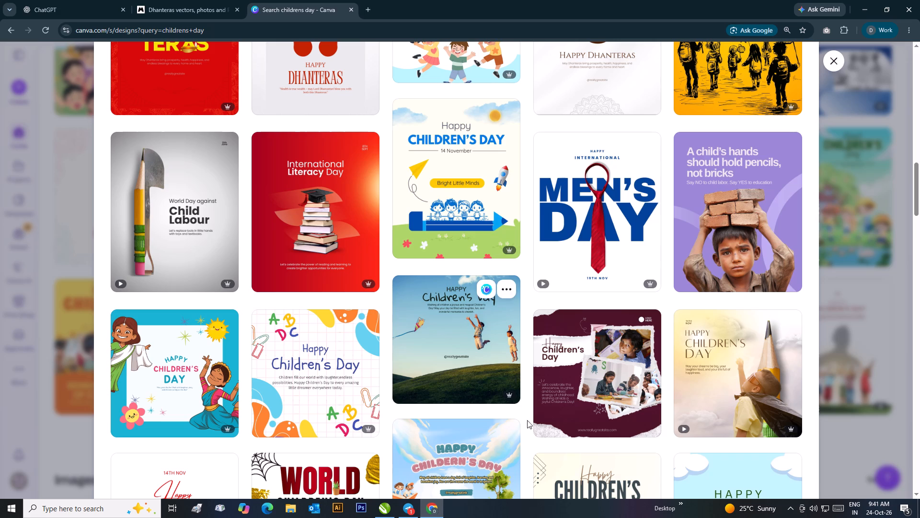
pyautogui.click(467, 227)
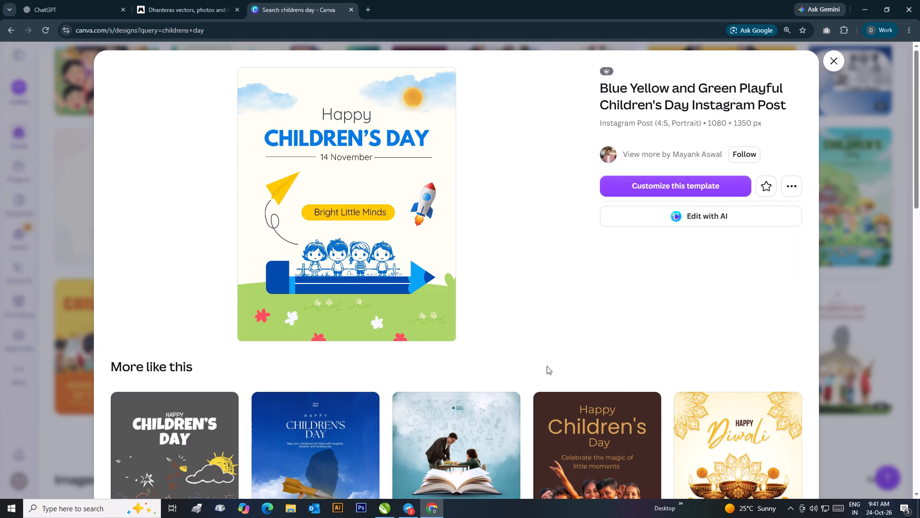
# Examine the similar designs under More like this for the Blue Yellow and Green Playful Children's Day template.
pyautogui.scroll(-4, 520, 389)
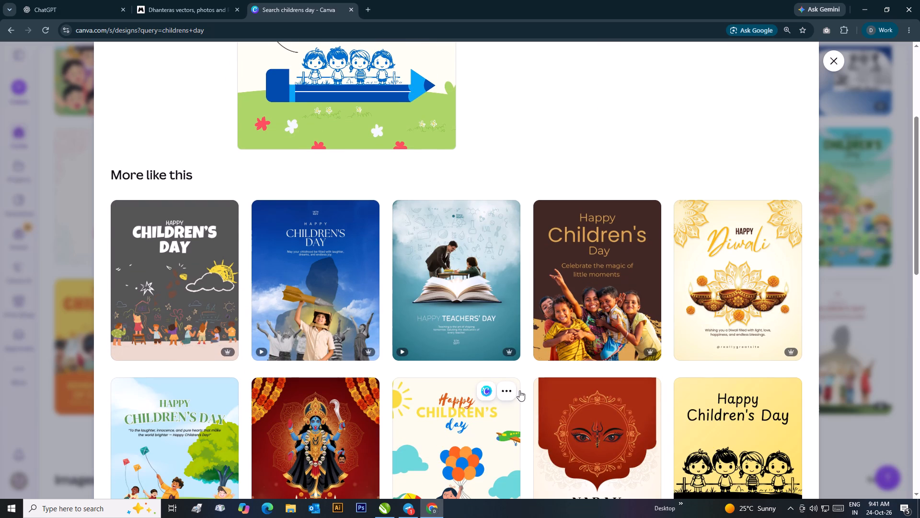
pyautogui.scroll(-2, 519, 390)
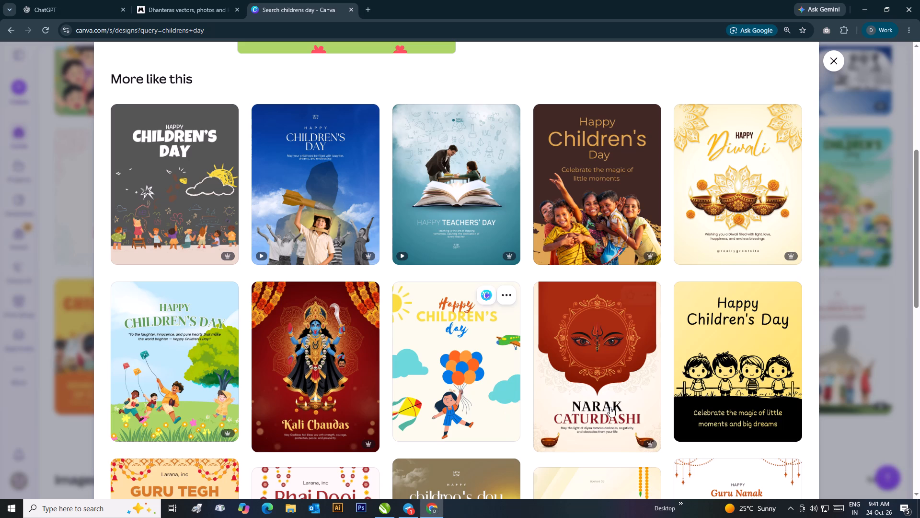
pyautogui.scroll(-5, 689, 403)
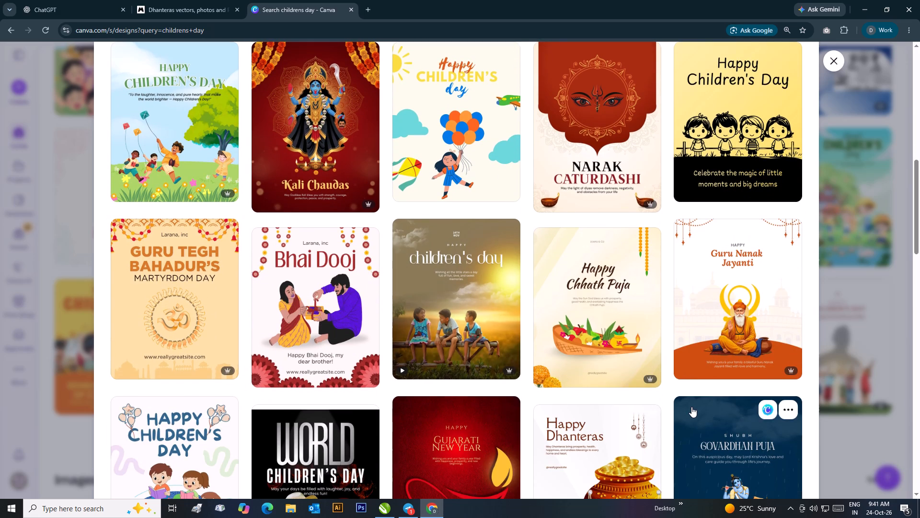
pyautogui.scroll(-7, 489, 412)
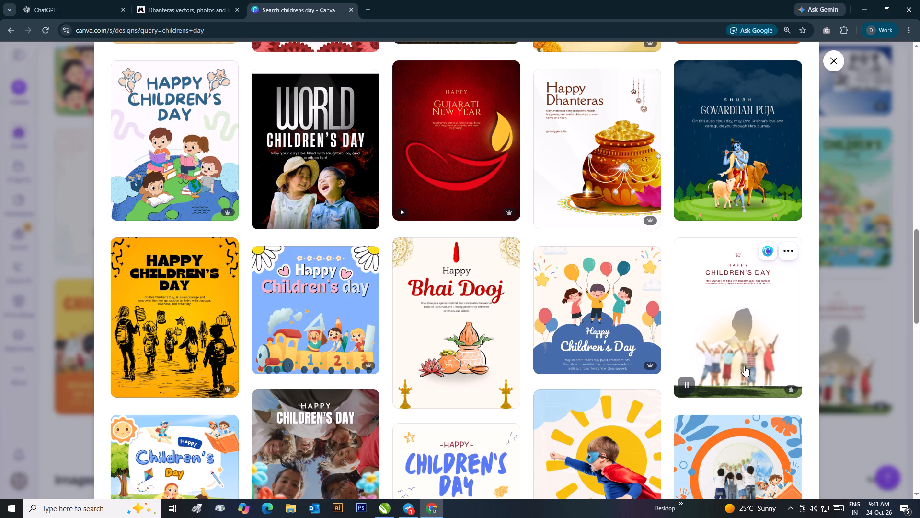
pyautogui.scroll(-4, 729, 393)
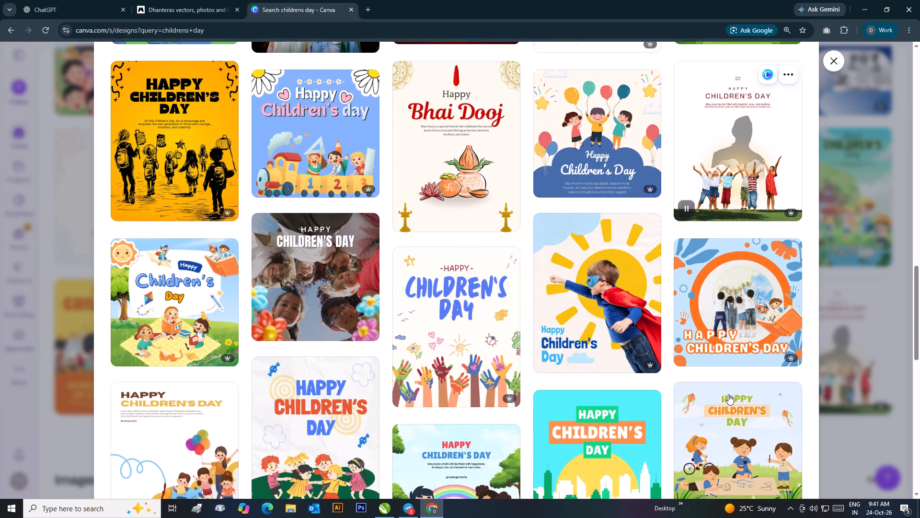
pyautogui.scroll(-2, 728, 394)
pyautogui.scroll(-3, 560, 390)
pyautogui.scroll(-6, 476, 387)
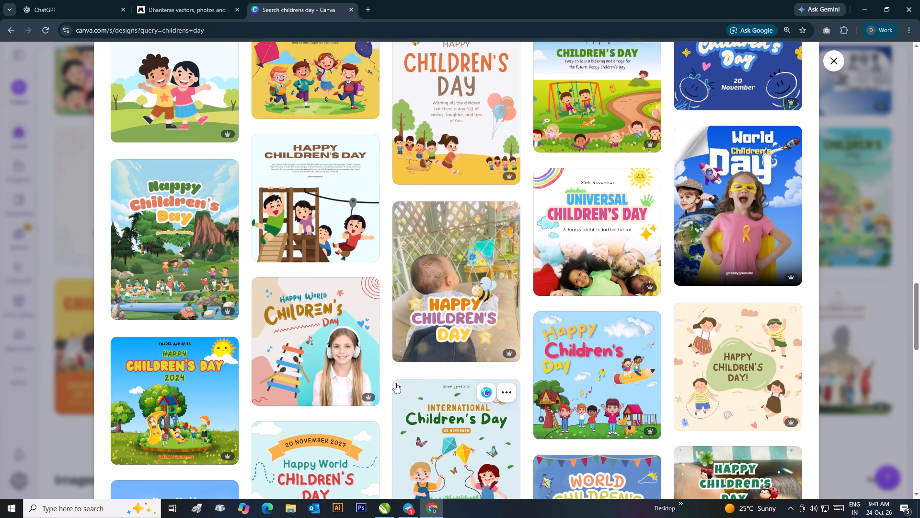
# Examine the remaining Children's Day designs under More like this for the Blue Yellow and Green Playful template.
pyautogui.scroll(-4, 260, 379)
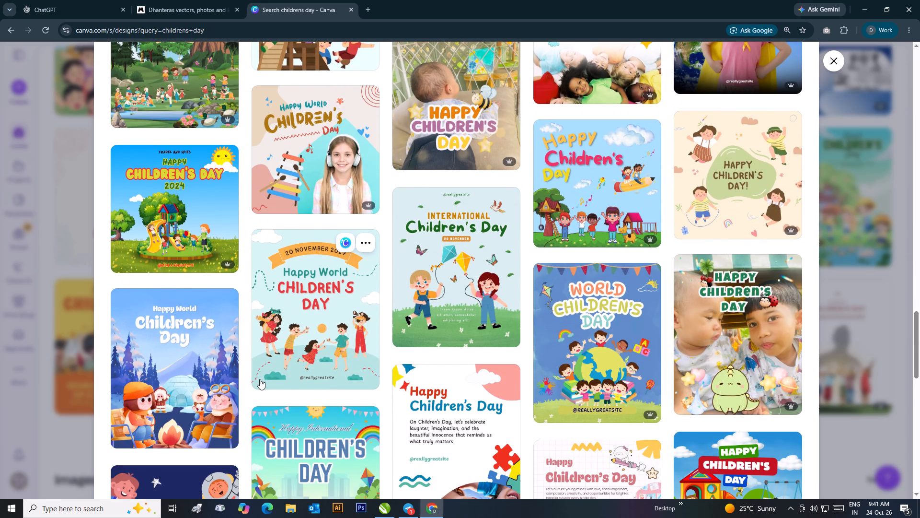
pyautogui.scroll(-8, 260, 378)
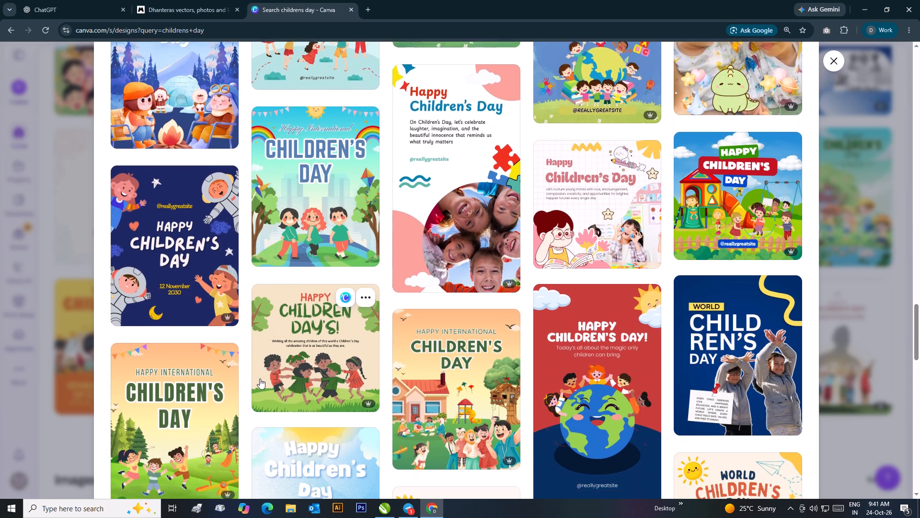
pyautogui.scroll(-4, 260, 378)
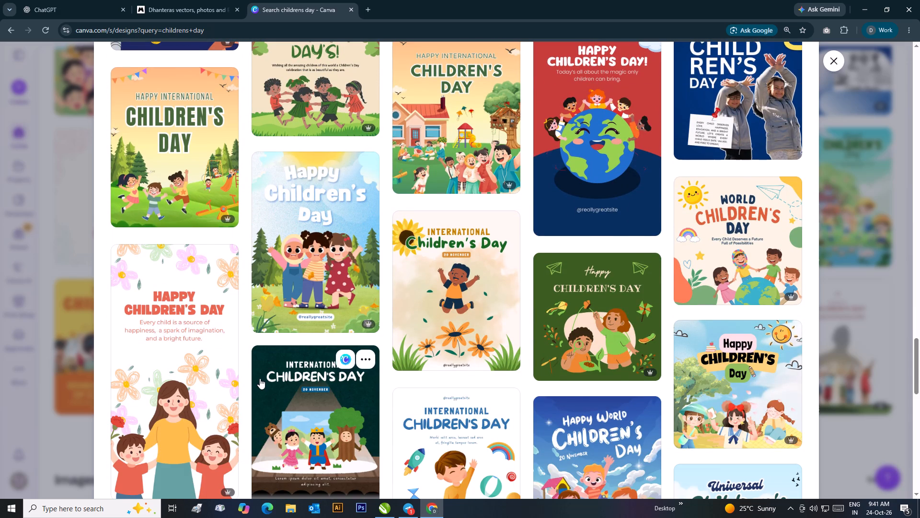
pyautogui.scroll(4, 260, 378)
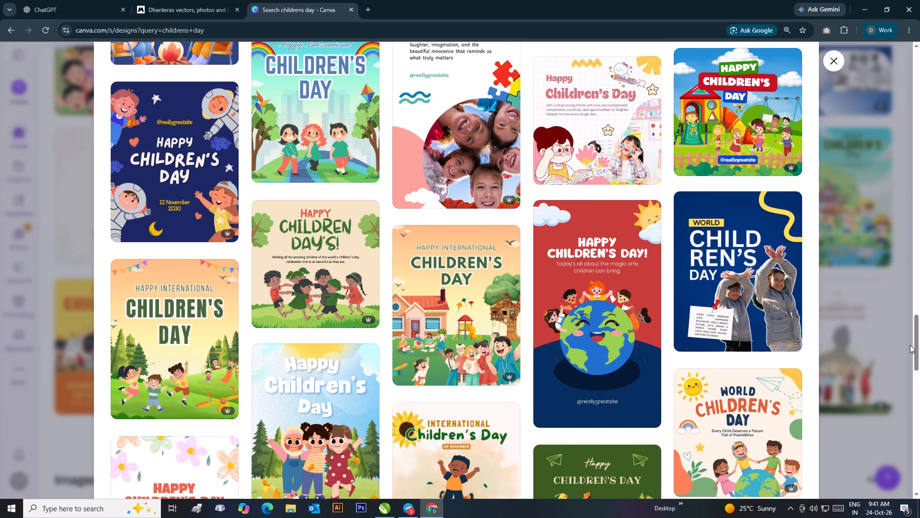
# Return to the "Blue Yellow and Green Playful Children's Day Instagram Post" template preview and open it for editing.
pyautogui.moveTo(917, 327); pyautogui.dragTo(904, 144)
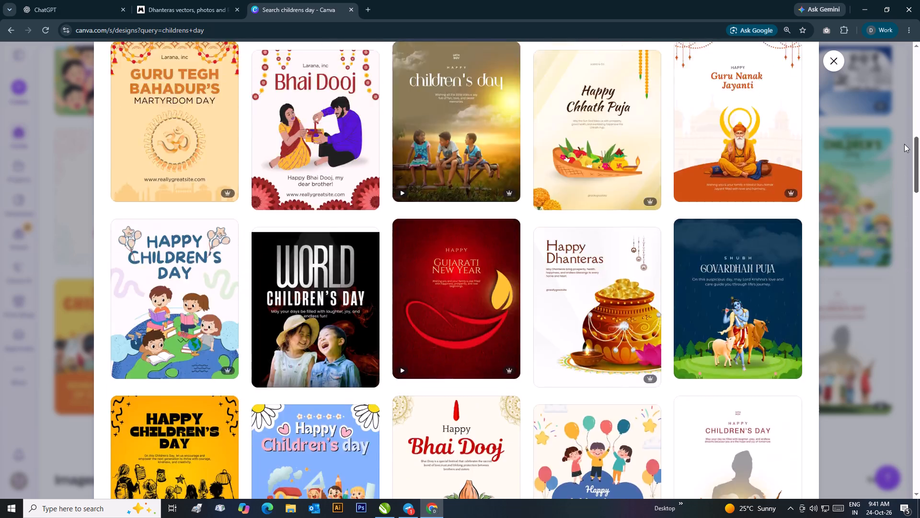
pyautogui.moveTo(904, 144); pyautogui.dragTo(907, 69)
pyautogui.scroll(1, 448, 194)
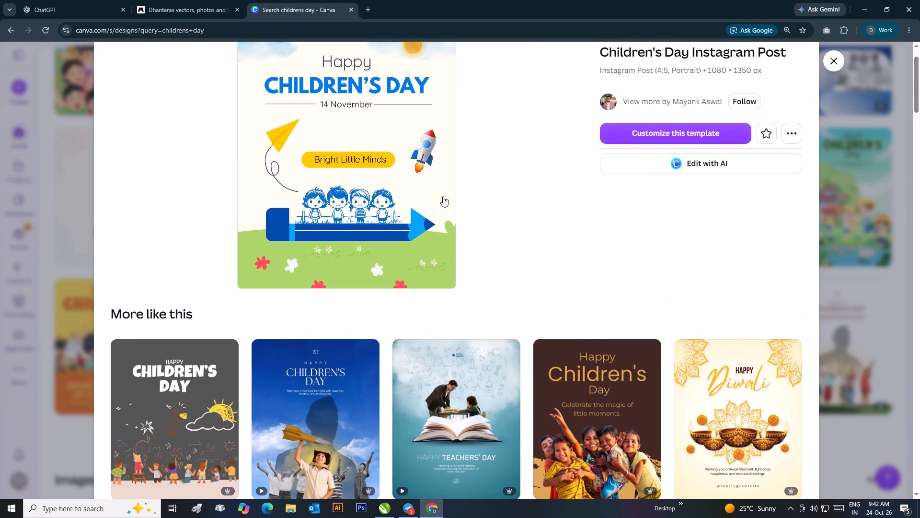
pyautogui.scroll(1, 443, 196)
pyautogui.click(404, 102)
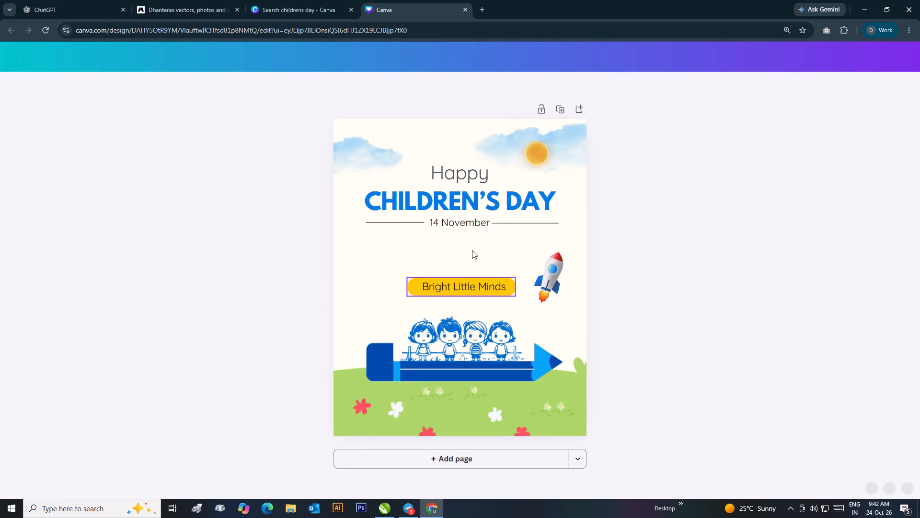
# Delete the "Happy", "CHILDREN'S DAY" and "14 November" heading texts together with the two lines flanking the date.
pyautogui.click(488, 200)
pyautogui.press('Delete')
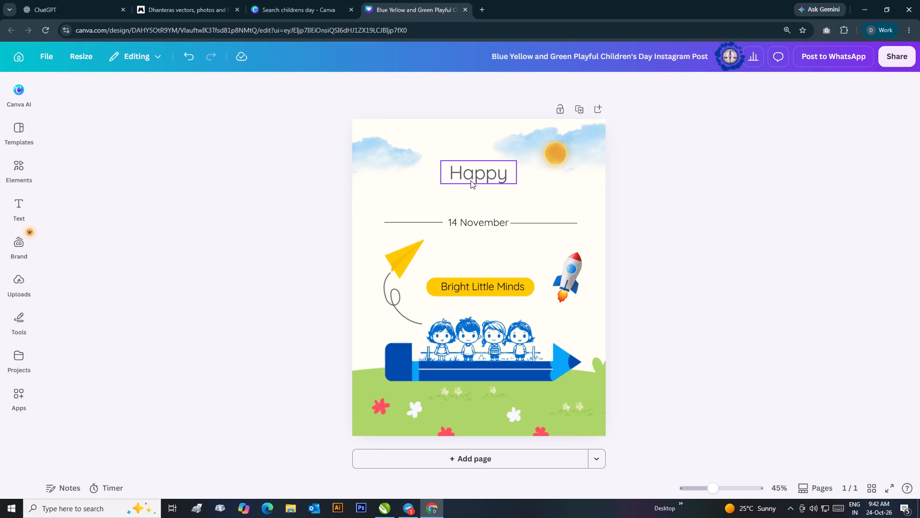
pyautogui.click(469, 182)
pyautogui.press('Delete')
pyautogui.click(485, 227)
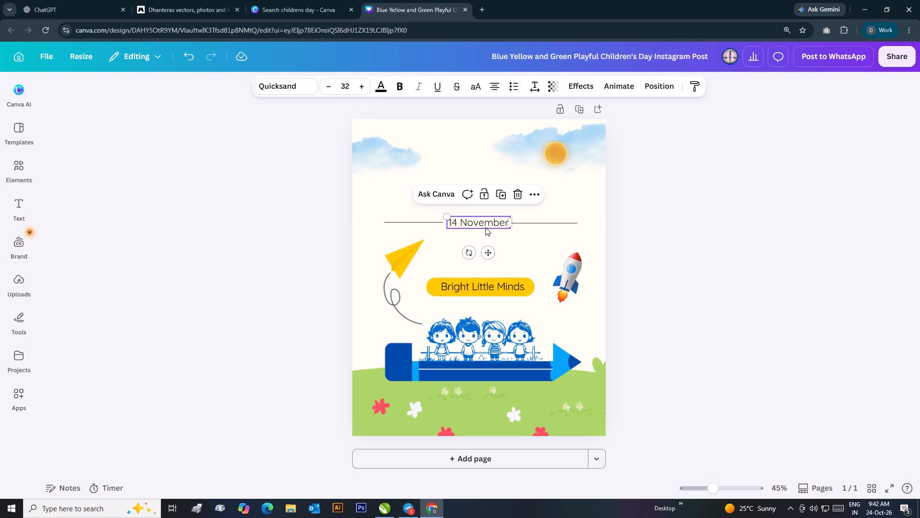
pyautogui.press('Delete')
pyautogui.click(539, 226)
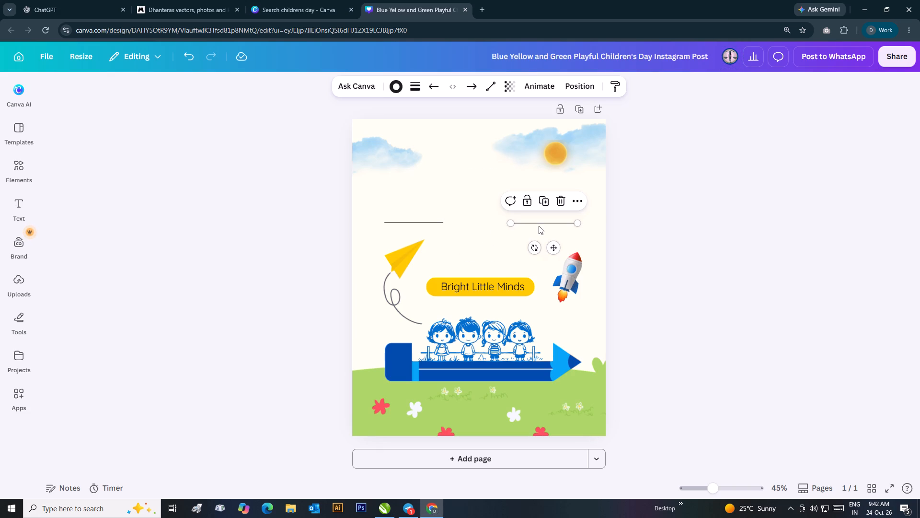
pyautogui.press('Delete')
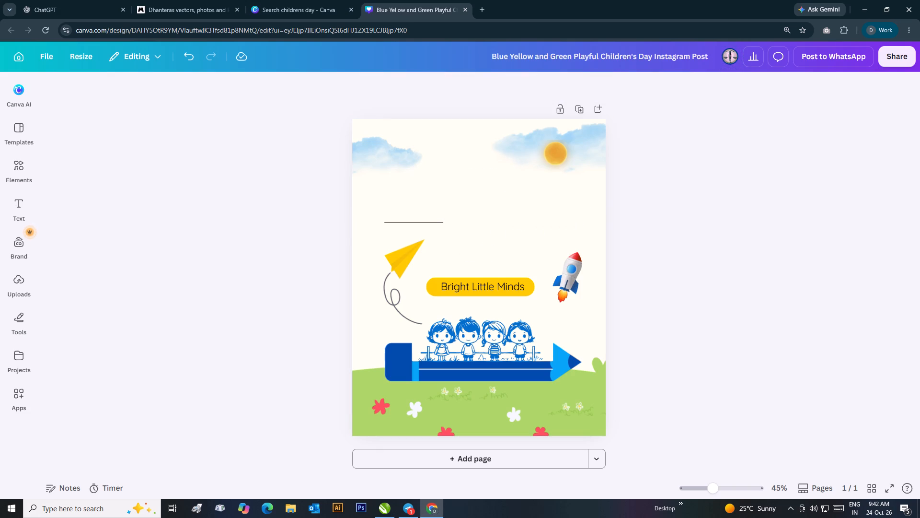
pyautogui.click(434, 221)
pyautogui.press('Delete')
# Delete the two blue watercolour clouds from the upper part of the design.
pyautogui.click(382, 142)
pyautogui.press('Delete')
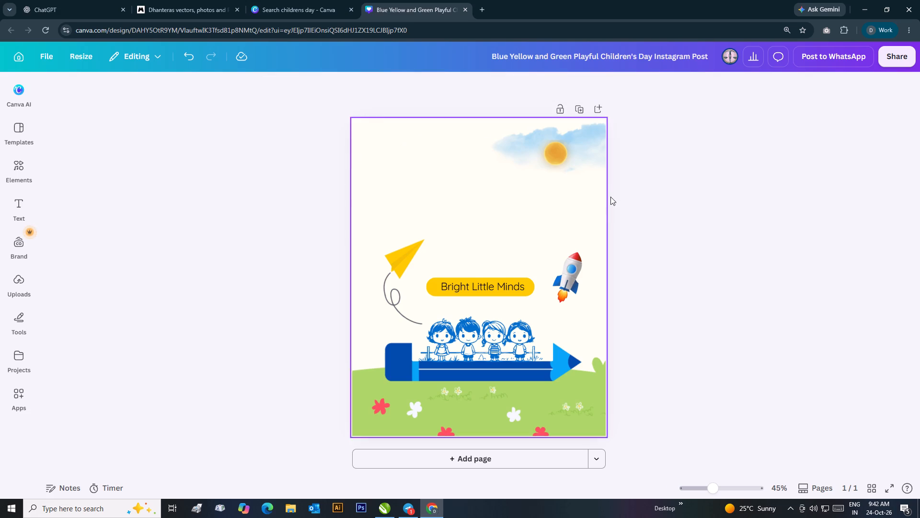
pyautogui.click(581, 152)
pyautogui.press('Delete')
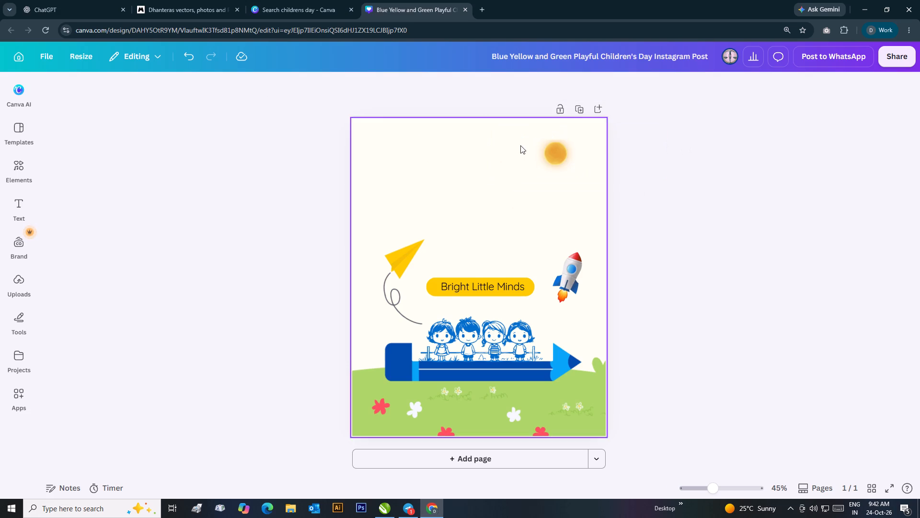
# Delete the sun from the opened Children's Day design.
pyautogui.click(559, 156)
pyautogui.press('Delete')
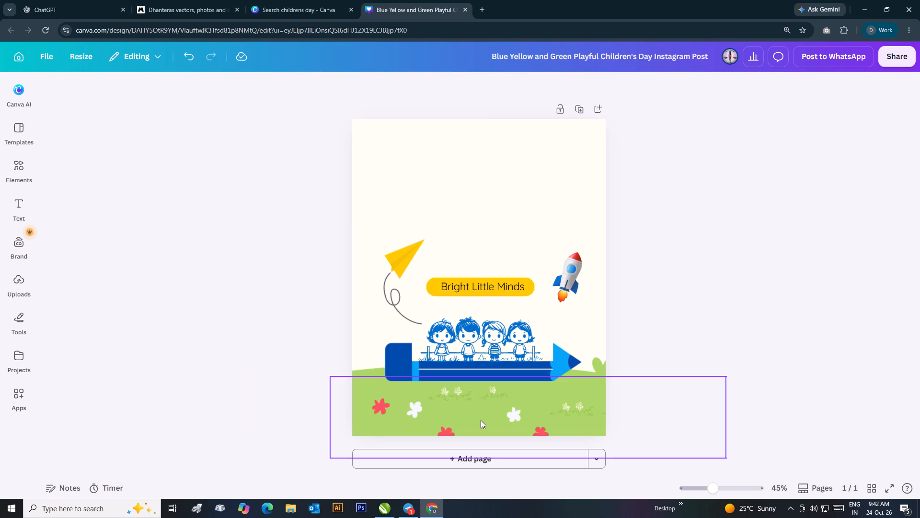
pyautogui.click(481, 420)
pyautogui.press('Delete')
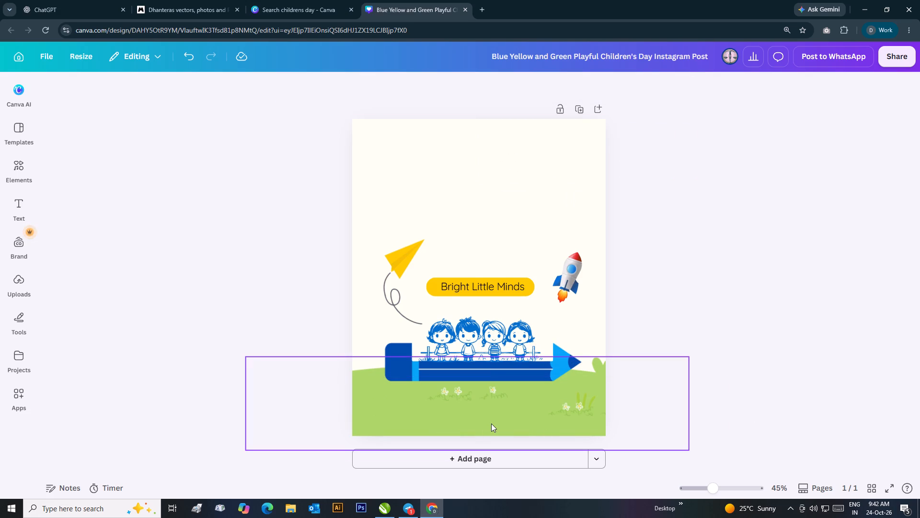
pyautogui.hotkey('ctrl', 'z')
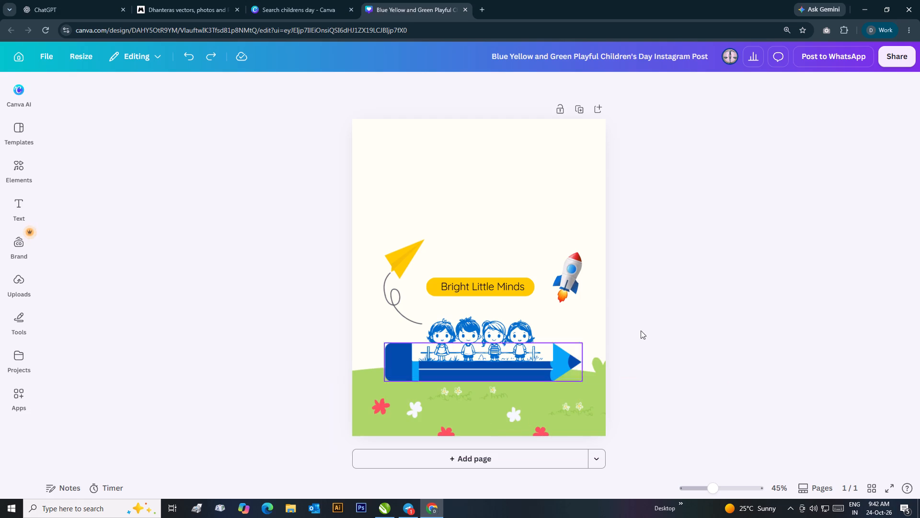
# Delete the red and white flowers, the green ground and both grass drawings from the lower part of the page.
pyautogui.click(682, 303)
pyautogui.click(537, 442)
pyautogui.click(539, 417)
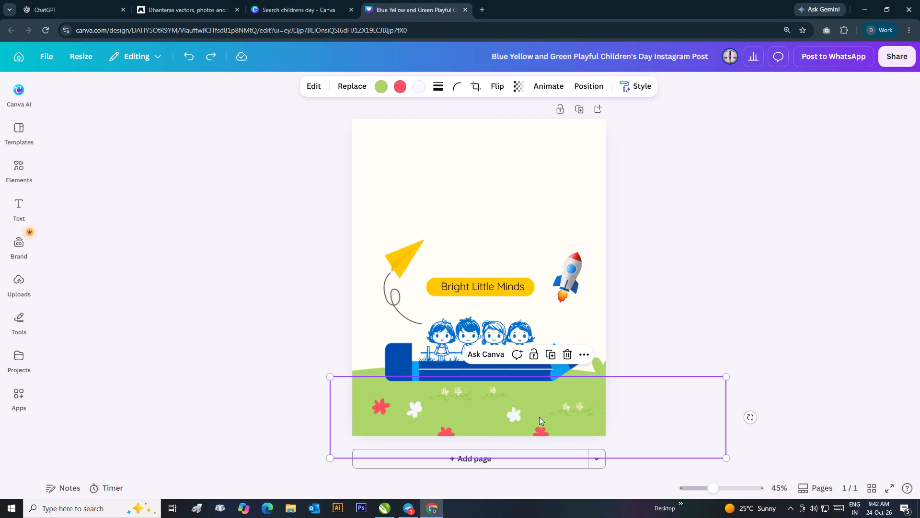
pyautogui.press('Delete')
pyautogui.click(579, 399)
pyautogui.press('Delete')
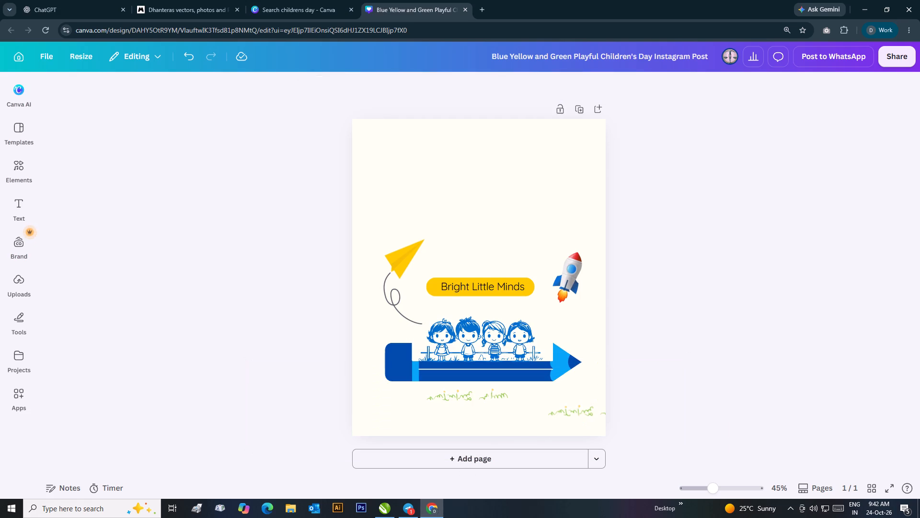
pyautogui.click(562, 412)
pyautogui.press('Delete')
pyautogui.click(452, 393)
pyautogui.press('Delete')
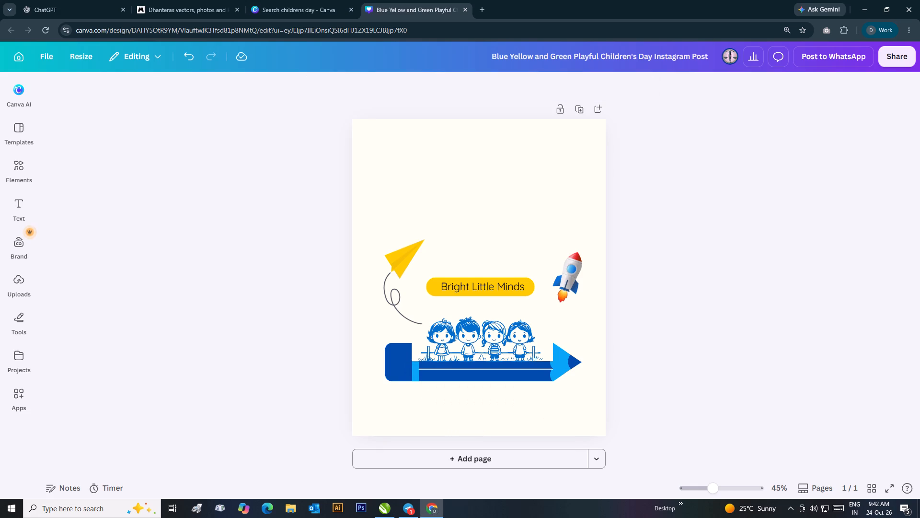
# Delete the rocket beside the Bright Little Minds label.
pyautogui.click(483, 283)
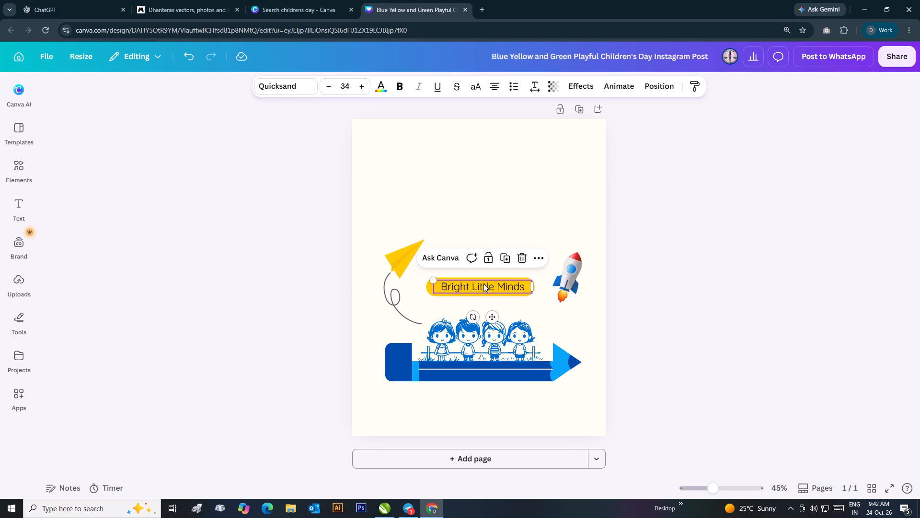
pyautogui.click(682, 317)
pyautogui.click(578, 280)
pyautogui.press('Delete')
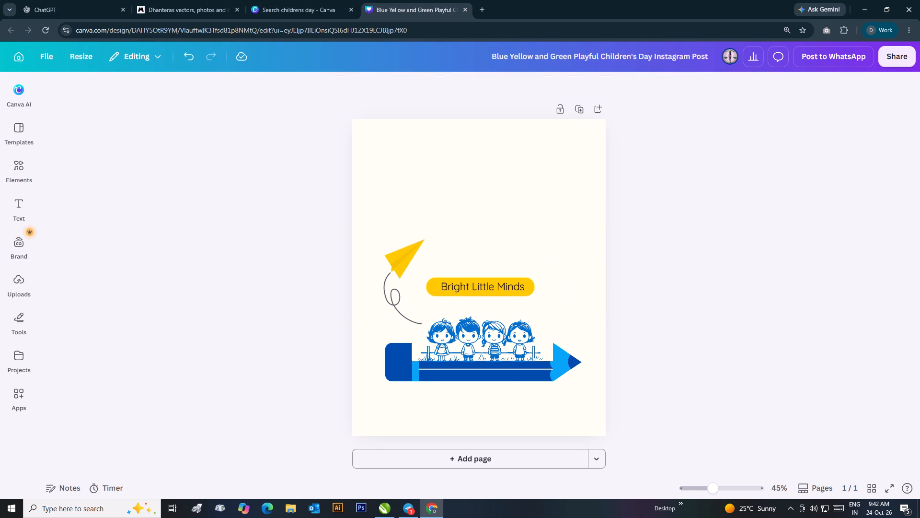
pyautogui.click(706, 313)
# Delete the Bright Little Minds text and the yellow rounded label behind it.
pyautogui.click(521, 284)
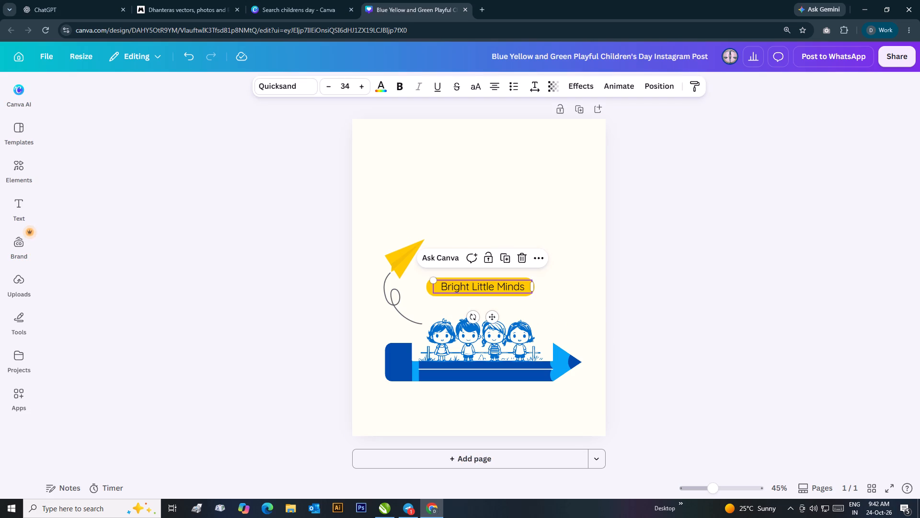
pyautogui.press('Delete')
pyautogui.click(509, 291)
pyautogui.press('Delete')
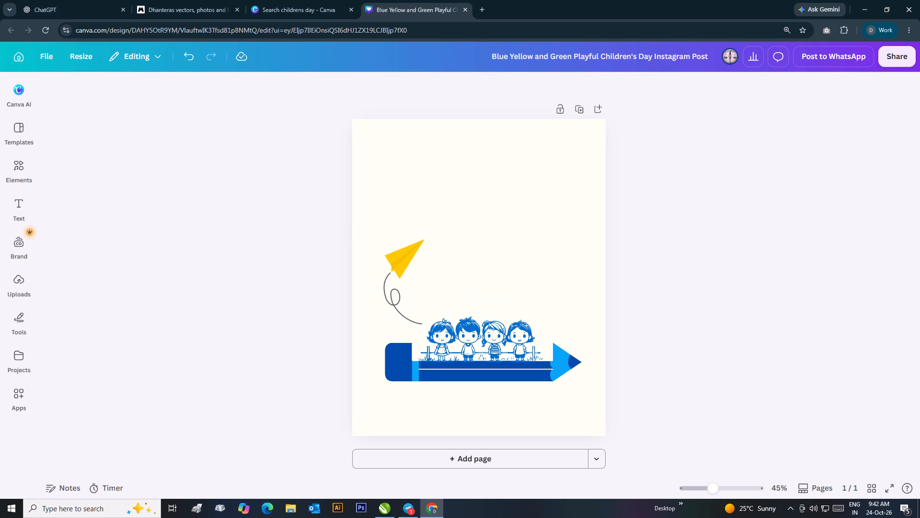
# Delete the cream background from the page.
pyautogui.click(581, 219)
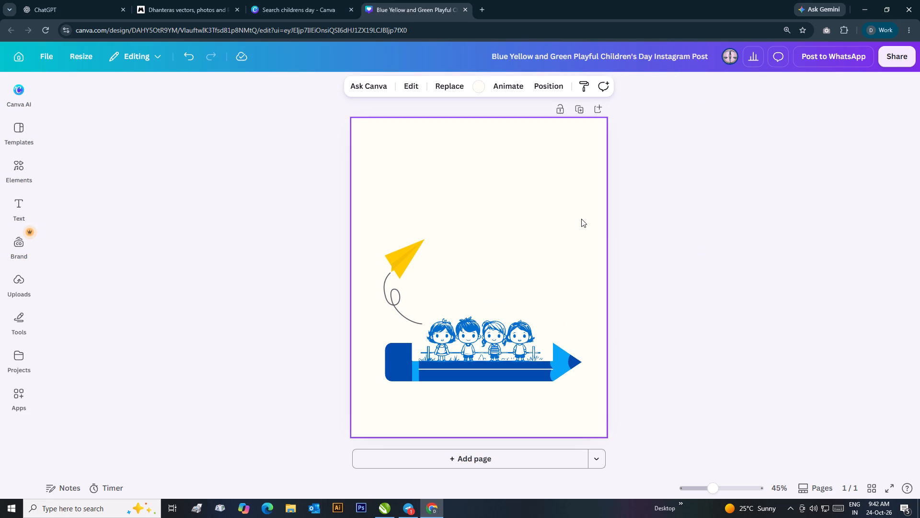
pyautogui.press('Delete')
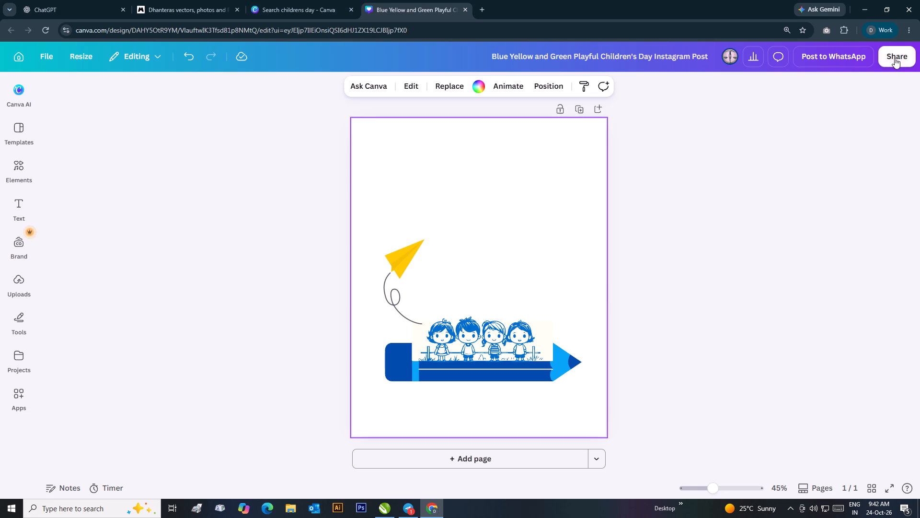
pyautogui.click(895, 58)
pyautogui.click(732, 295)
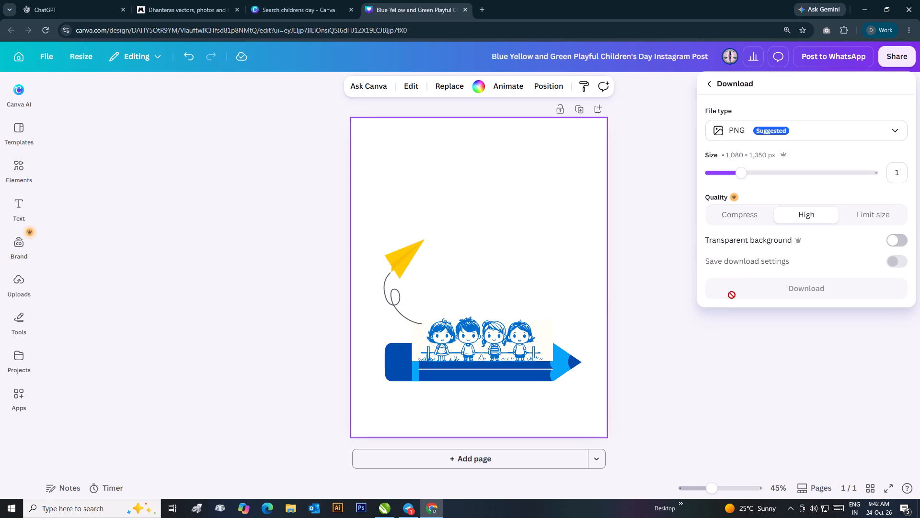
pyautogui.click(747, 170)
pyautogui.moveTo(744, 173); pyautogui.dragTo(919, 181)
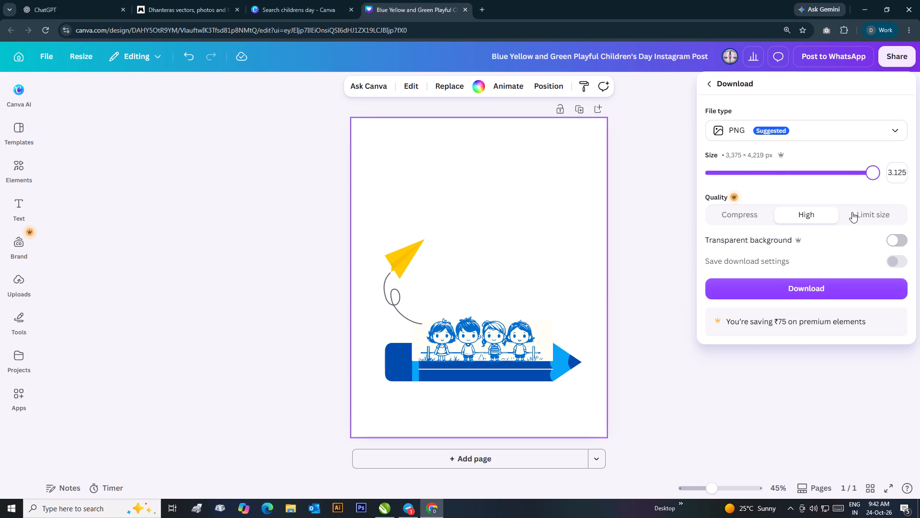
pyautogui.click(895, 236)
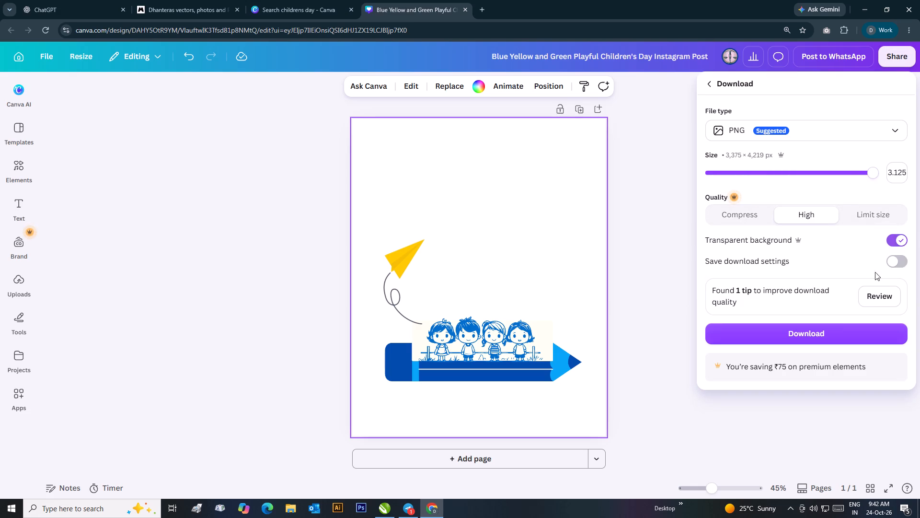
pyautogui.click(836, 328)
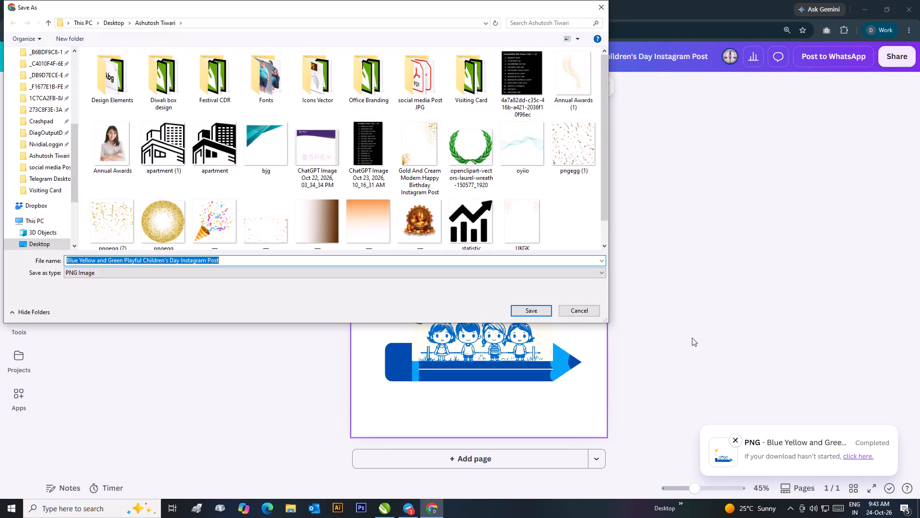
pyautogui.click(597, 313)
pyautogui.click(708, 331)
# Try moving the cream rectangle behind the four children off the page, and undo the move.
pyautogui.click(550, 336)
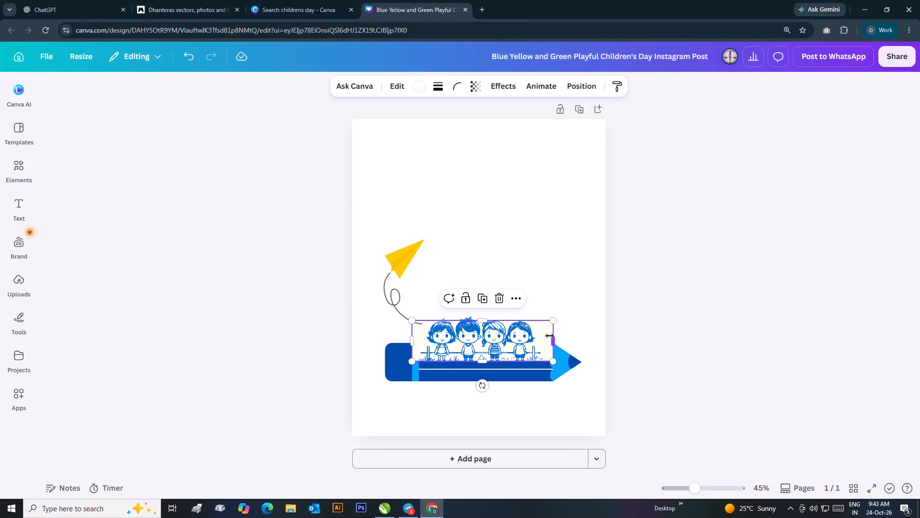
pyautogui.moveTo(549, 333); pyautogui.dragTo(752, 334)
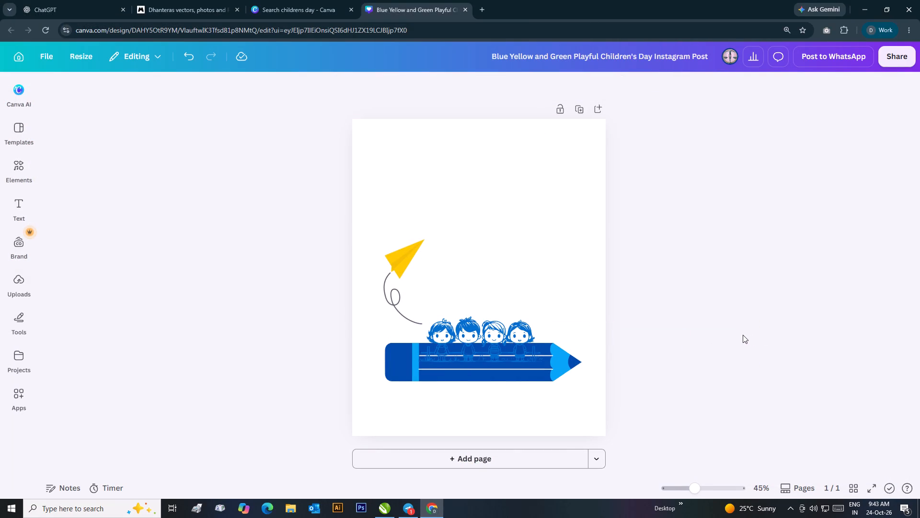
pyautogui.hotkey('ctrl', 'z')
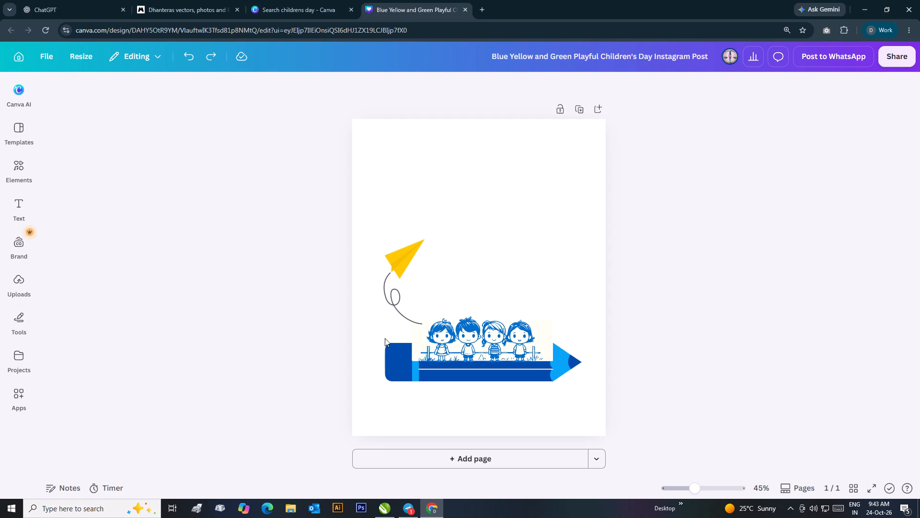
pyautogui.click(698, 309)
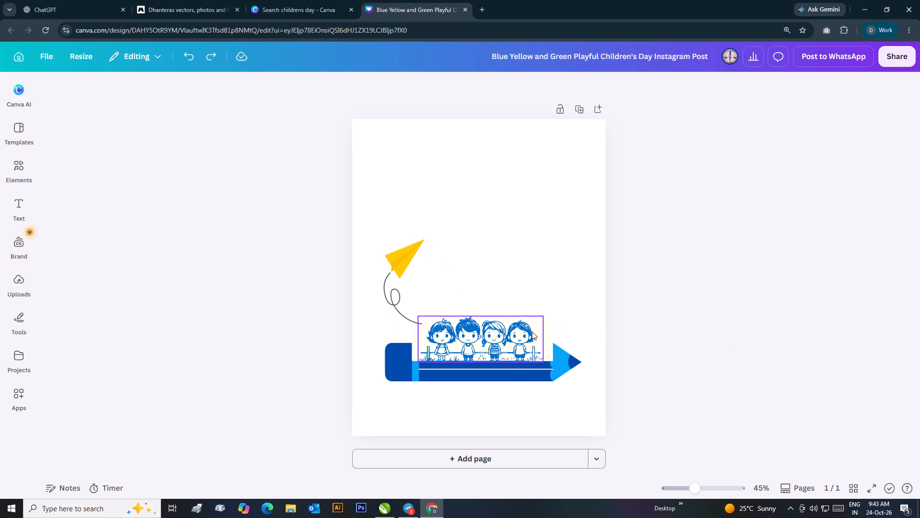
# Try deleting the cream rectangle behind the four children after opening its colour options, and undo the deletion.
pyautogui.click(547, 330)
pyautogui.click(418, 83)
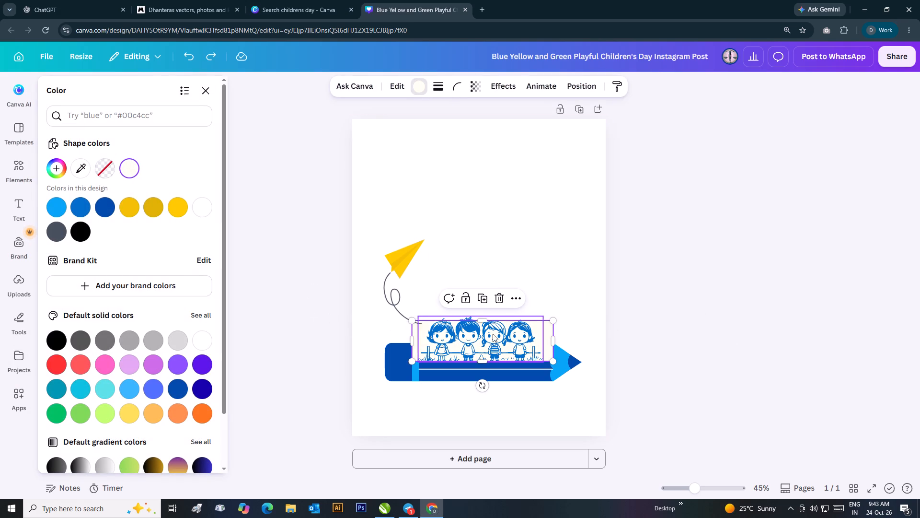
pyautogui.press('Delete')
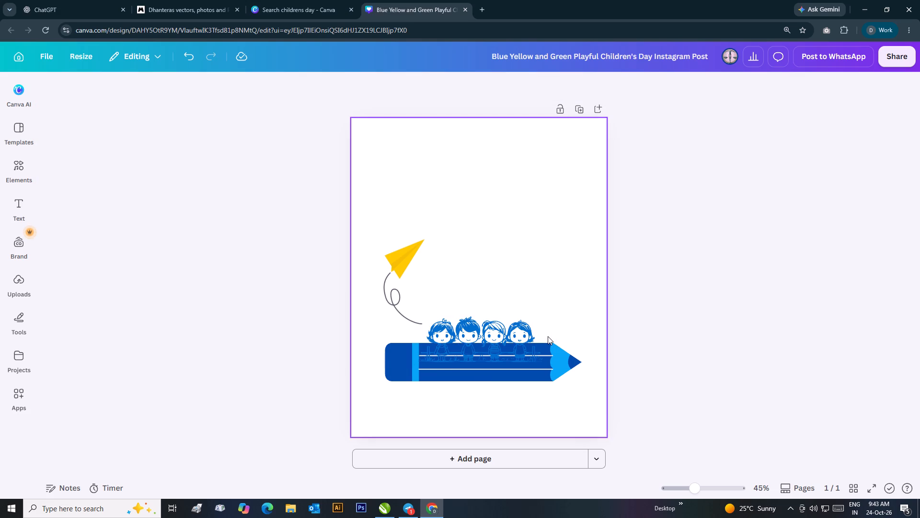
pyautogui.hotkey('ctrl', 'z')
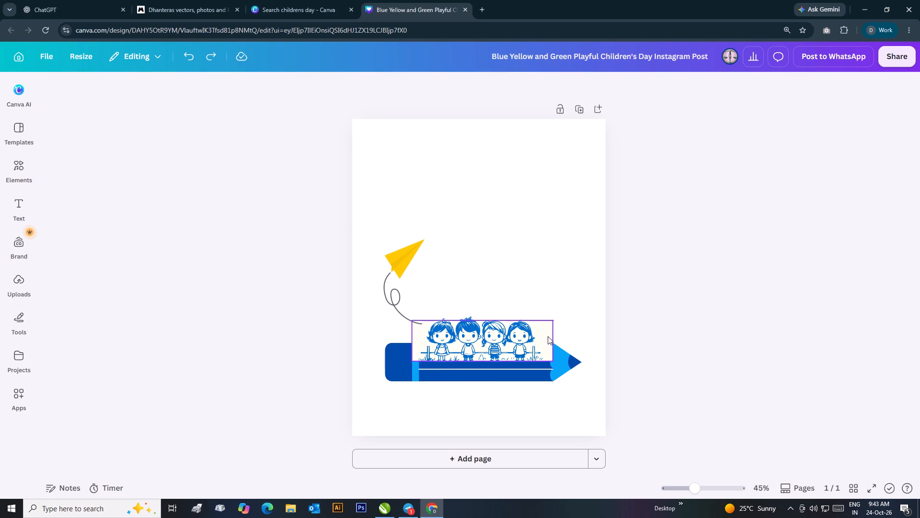
# Switch to CorelDRAW.
pyautogui.click(390, 504)
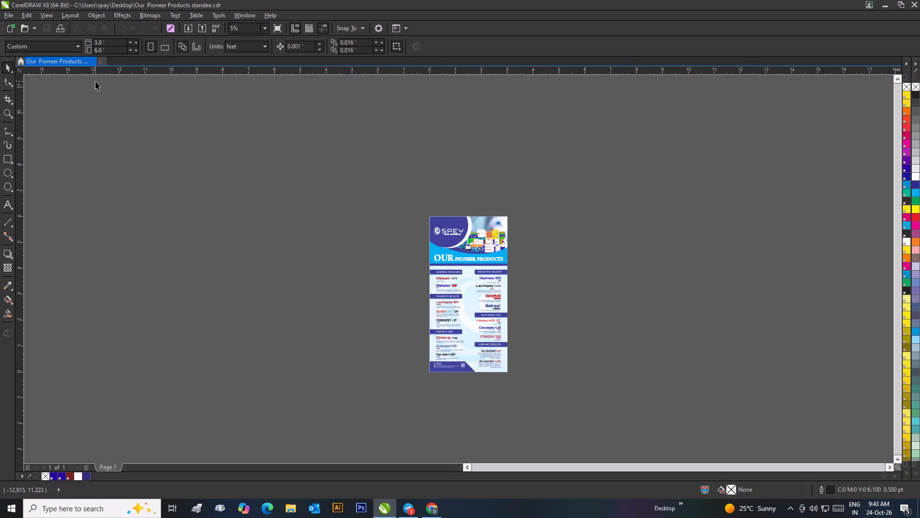
# In CorelDRAW, open the drawing "22 oct festival creative" and look over its posters.
pyautogui.hotkey('ctrl', 'o')
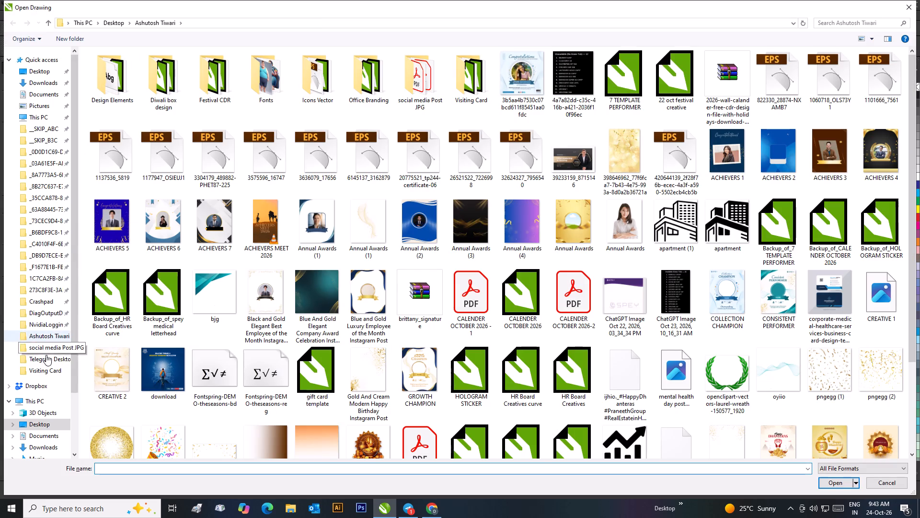
pyautogui.click(41, 335)
pyautogui.click(48, 333)
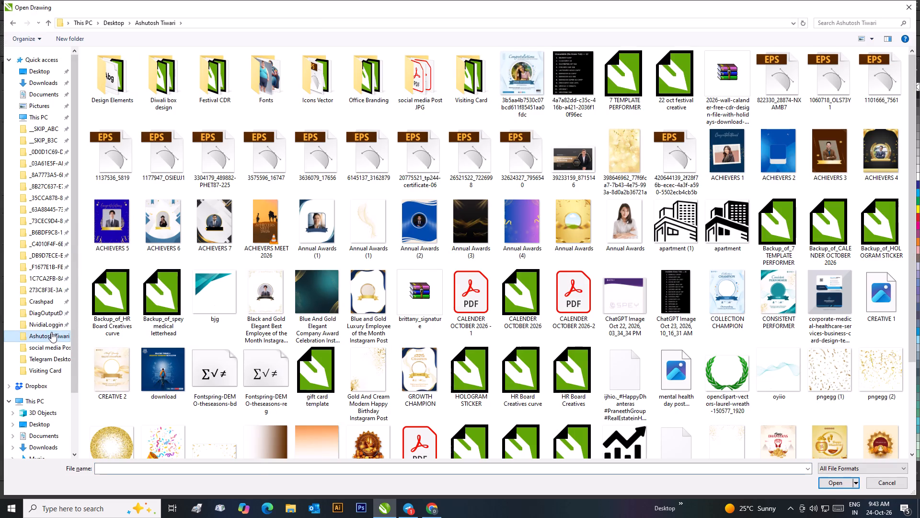
pyautogui.scroll(-5, 262, 310)
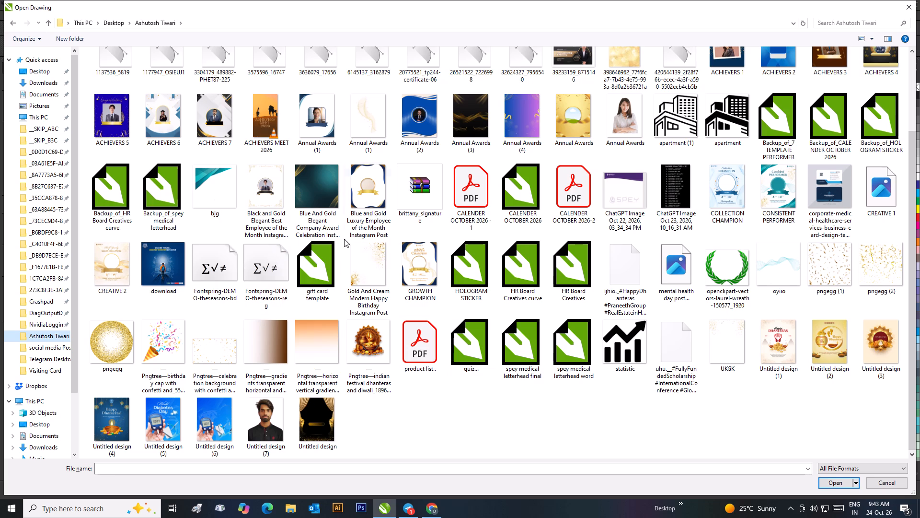
pyautogui.scroll(1, 822, 150)
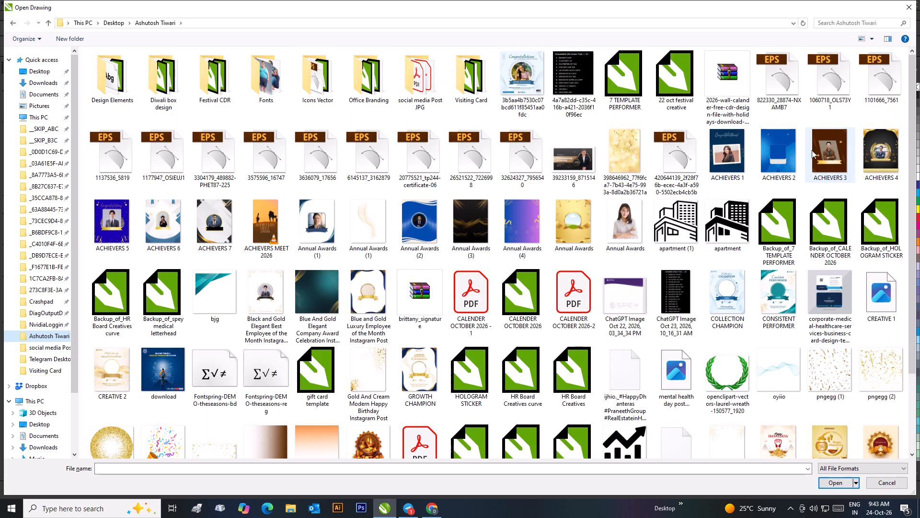
pyautogui.doubleClick(678, 90)
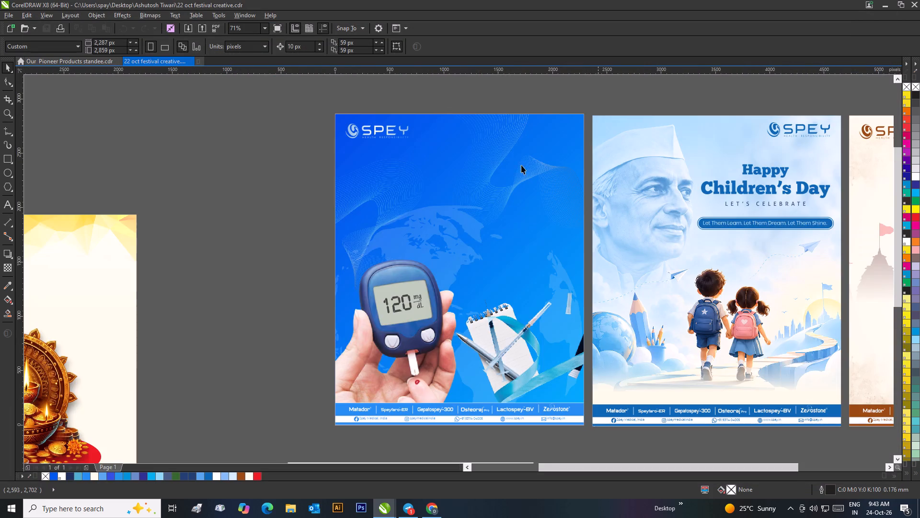
pyautogui.scroll(-3, 379, 206)
pyautogui.scroll(1, 526, 283)
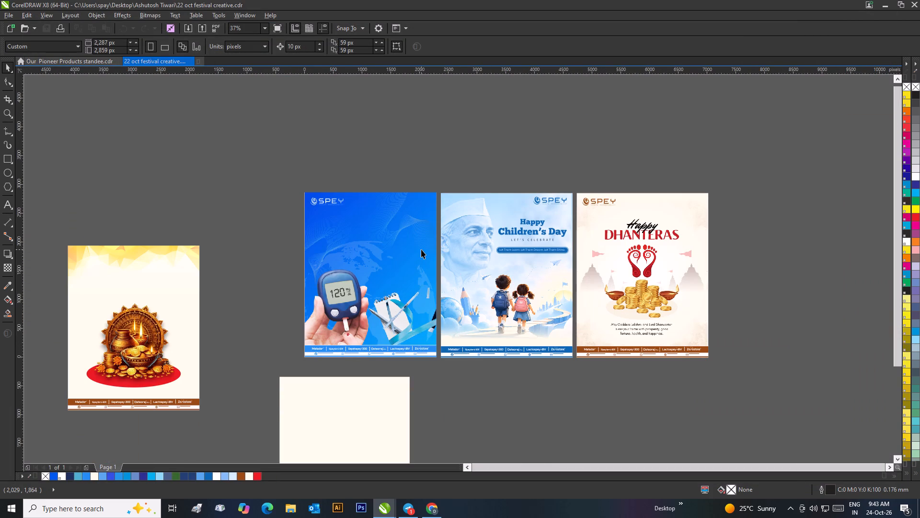
# Open the drawing "7 TEMPLATE PERFORMER" and look over its award templates.
pyautogui.hotkey('ctrl', 'o')
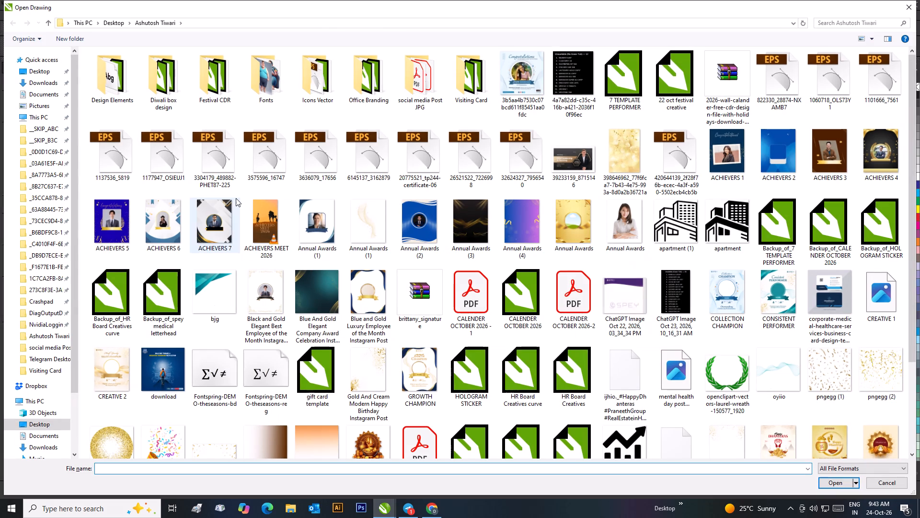
pyautogui.doubleClick(626, 77)
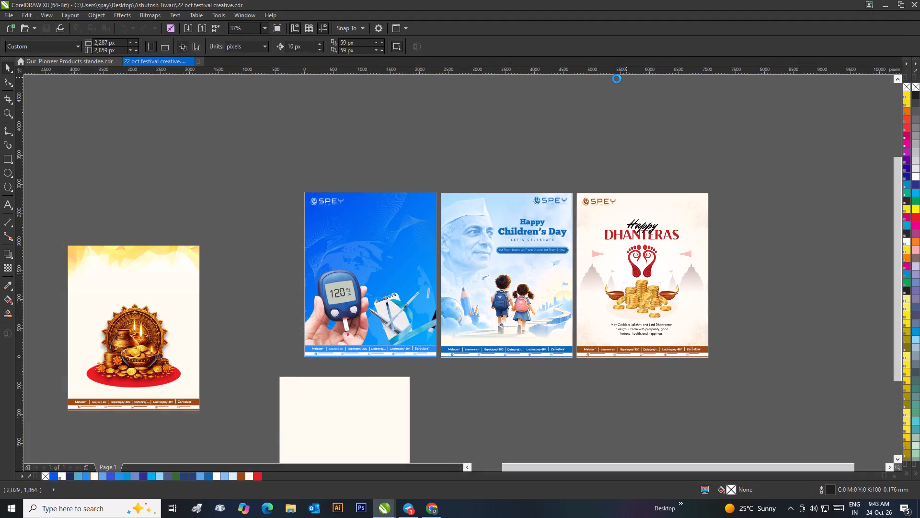
pyautogui.scroll(-4, 619, 137)
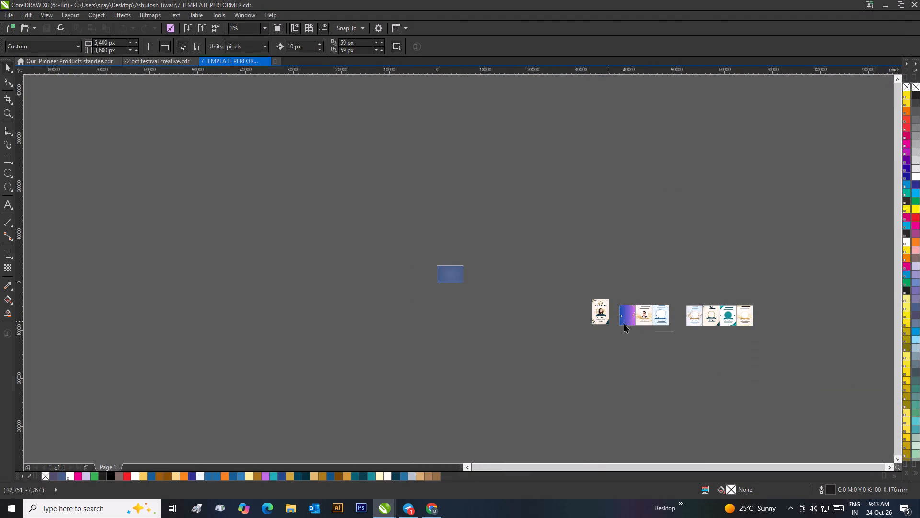
pyautogui.scroll(2, 625, 324)
pyautogui.scroll(-1, 461, 269)
pyautogui.scroll(1, 616, 259)
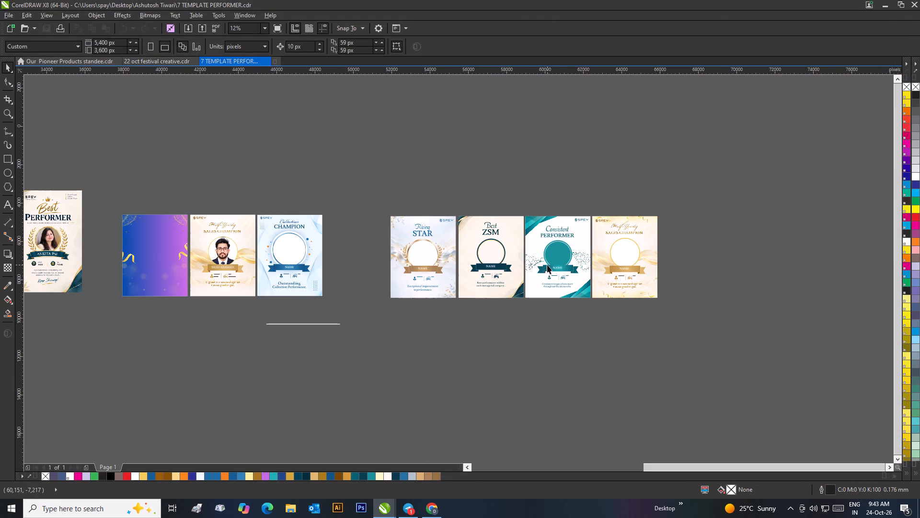
# Return to the "22 oct festival creative" drawing, then check the stripped-down Children's Day design in Canva.
pyautogui.click(154, 59)
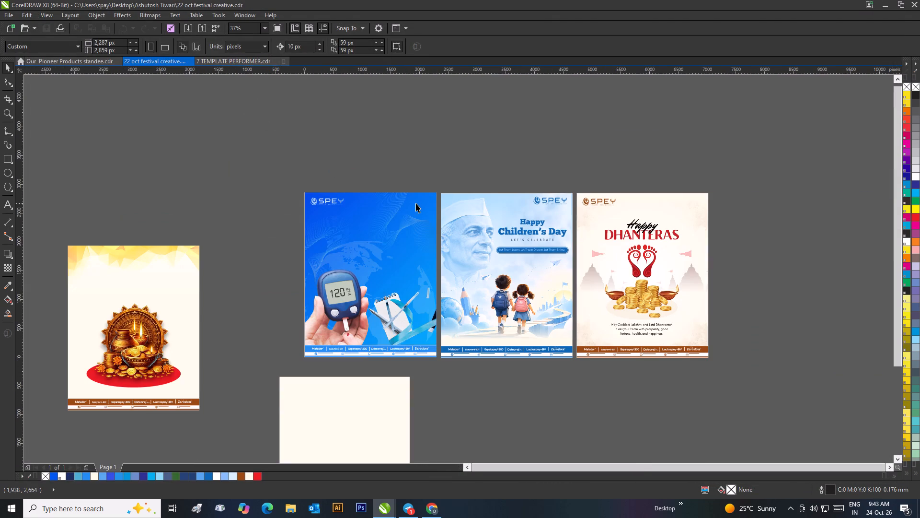
pyautogui.click(251, 293)
pyautogui.click(434, 505)
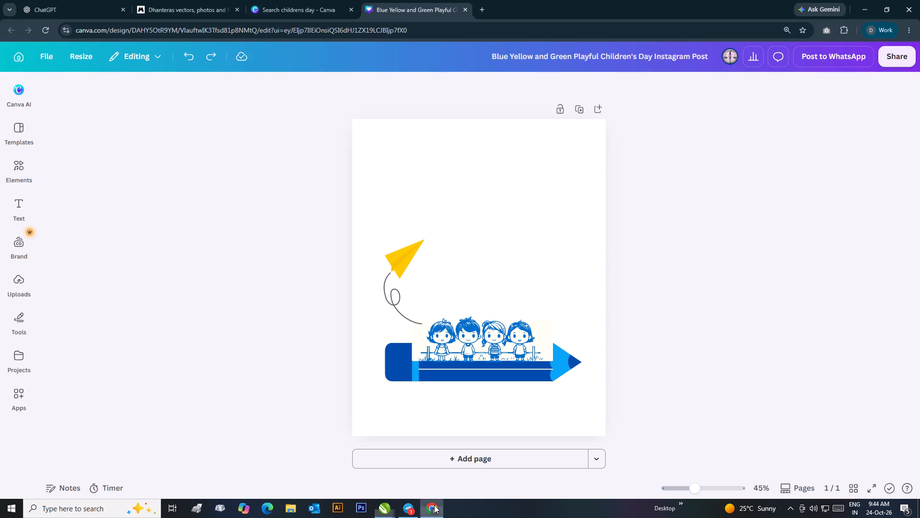
pyautogui.click(651, 303)
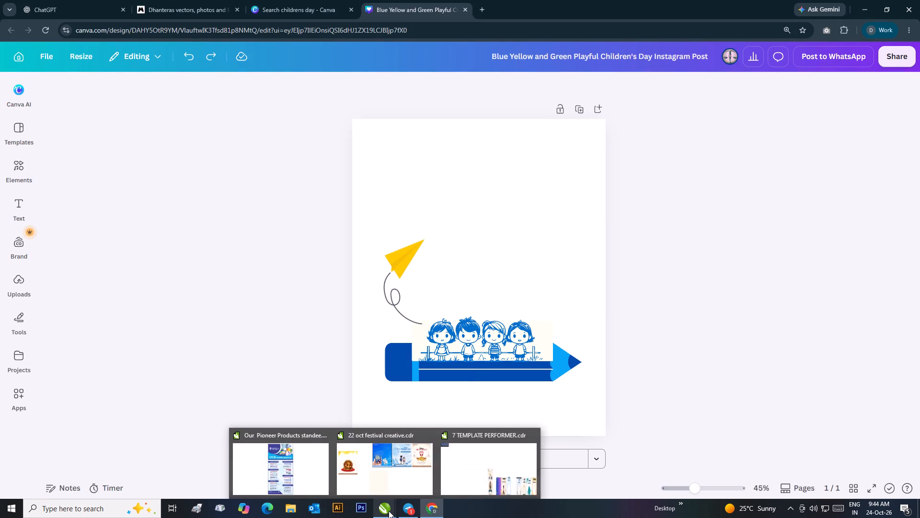
# Switch back to "22 oct festival creative" in CorelDRAW and examine the Children's Day poster up close.
pyautogui.click(389, 485)
pyautogui.scroll(2, 516, 315)
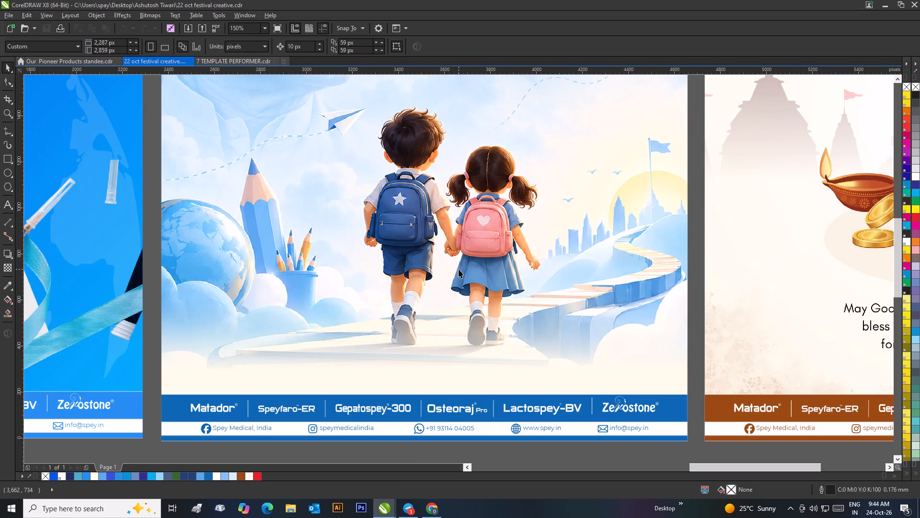
pyautogui.scroll(-1, 455, 274)
pyautogui.scroll(1, 457, 275)
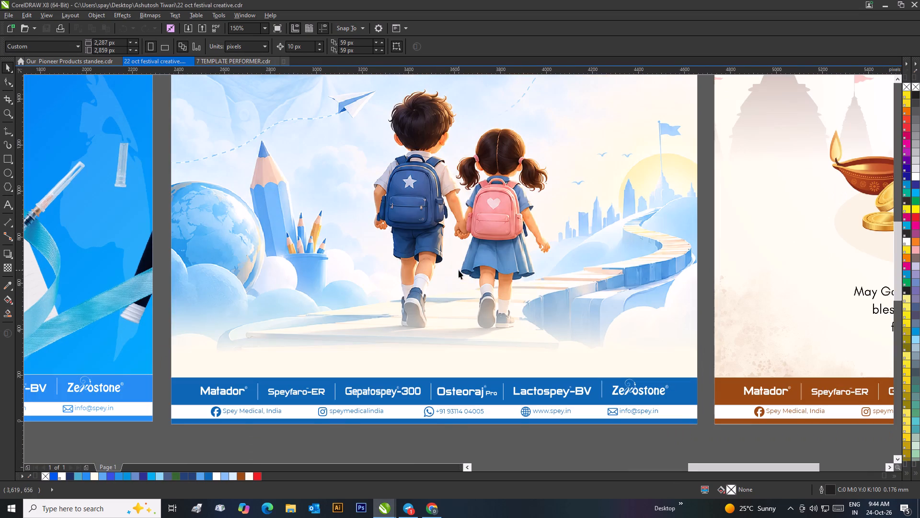
pyautogui.scroll(-2, 459, 270)
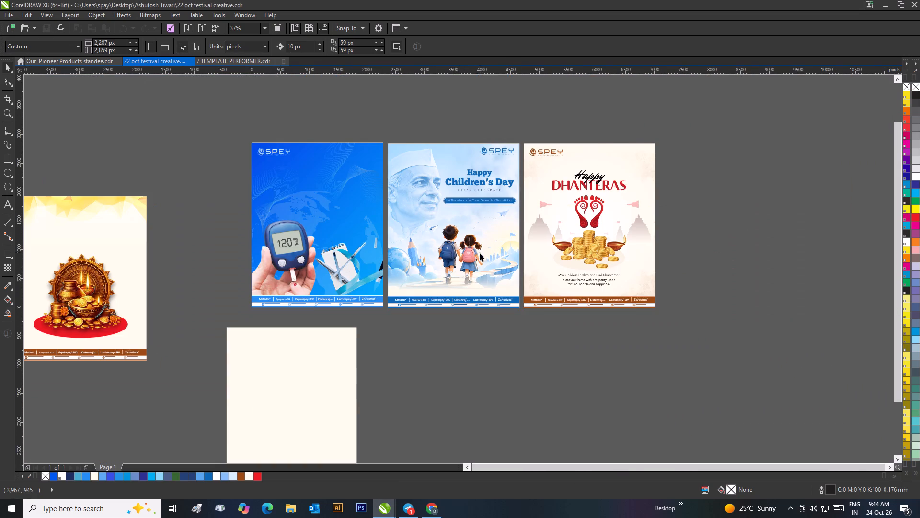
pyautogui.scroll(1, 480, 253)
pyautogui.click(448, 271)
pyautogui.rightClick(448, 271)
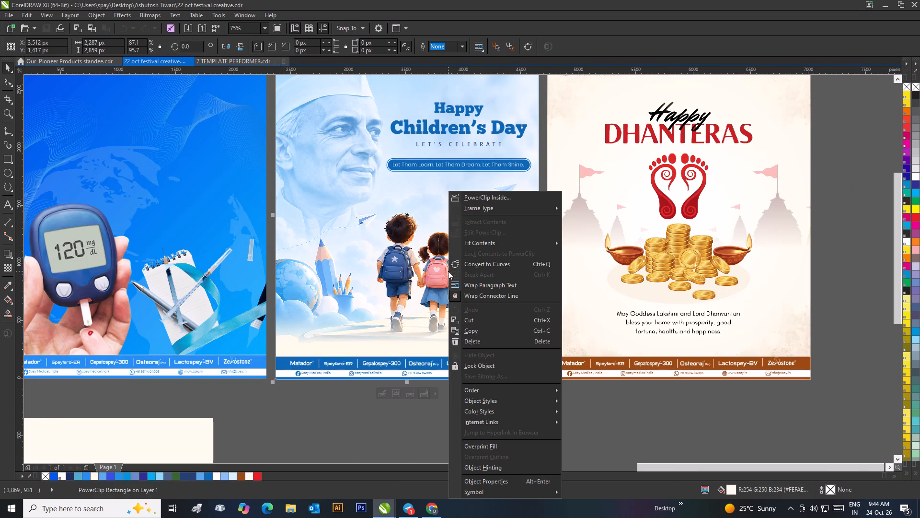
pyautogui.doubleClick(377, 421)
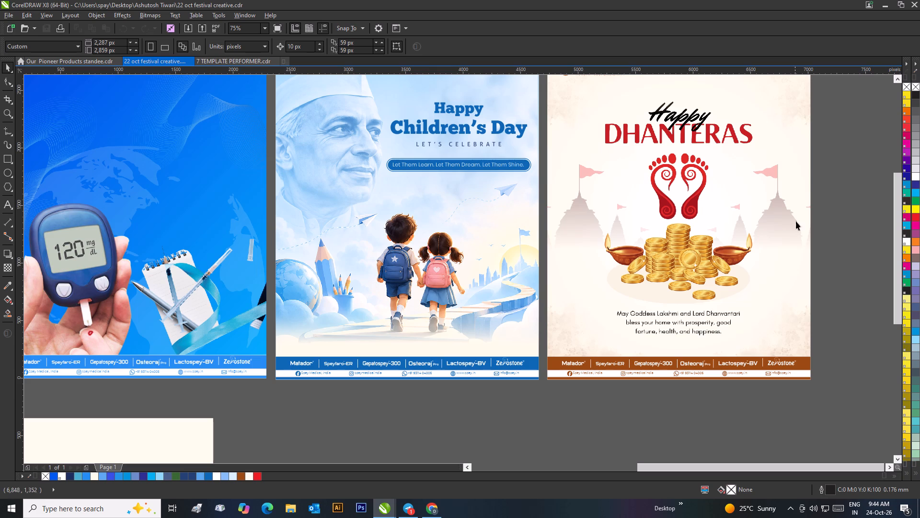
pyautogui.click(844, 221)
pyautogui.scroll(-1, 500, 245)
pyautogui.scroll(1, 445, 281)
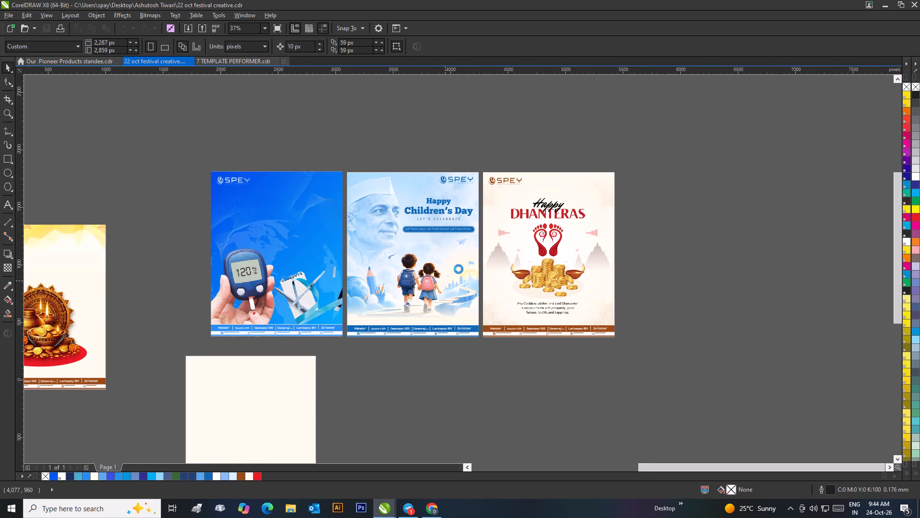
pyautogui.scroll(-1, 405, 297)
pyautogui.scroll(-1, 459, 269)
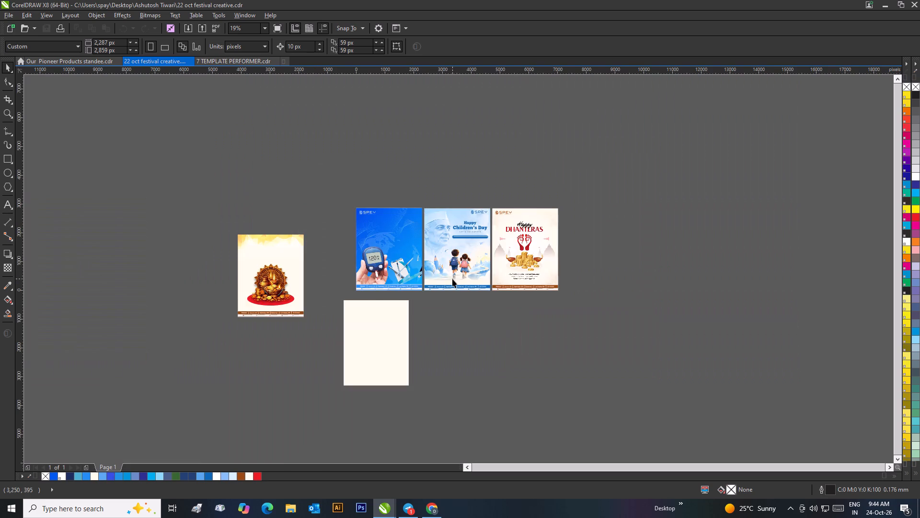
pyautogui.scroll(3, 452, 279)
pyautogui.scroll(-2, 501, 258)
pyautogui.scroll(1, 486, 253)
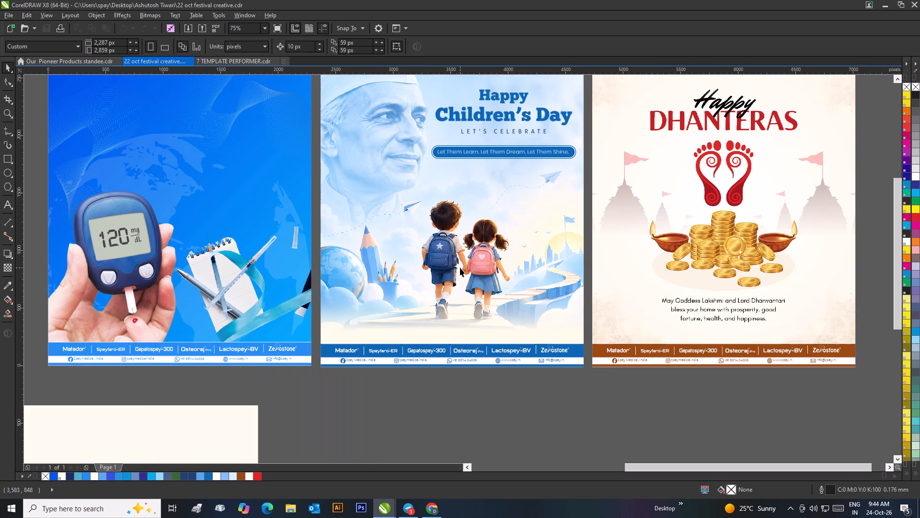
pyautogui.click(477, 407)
# Switch to Chrome and open Pinterest in a new tab by searching Google for "pinrest".
pyautogui.click(428, 500)
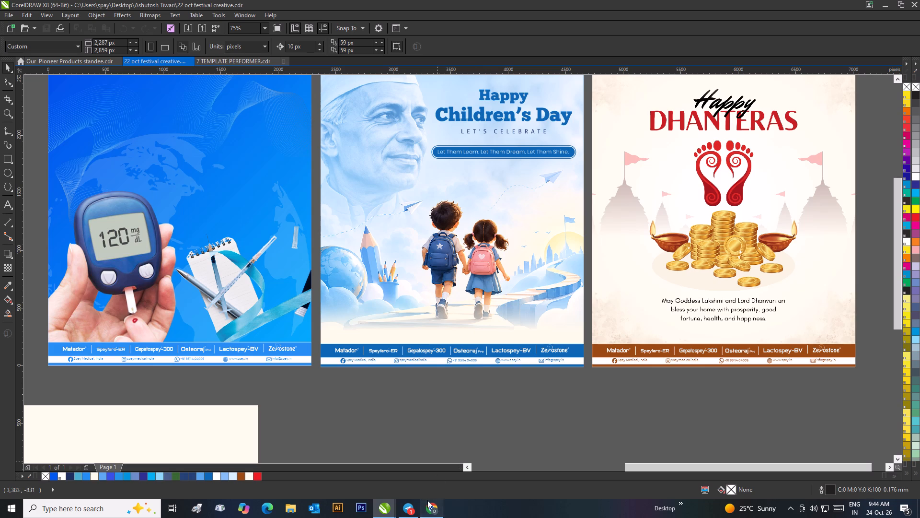
pyautogui.click(480, 2)
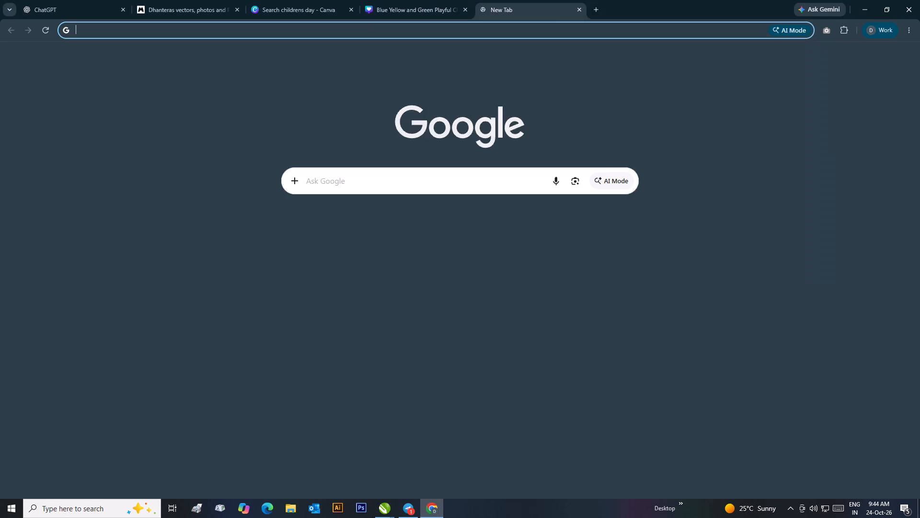
pyautogui.click(397, 181)
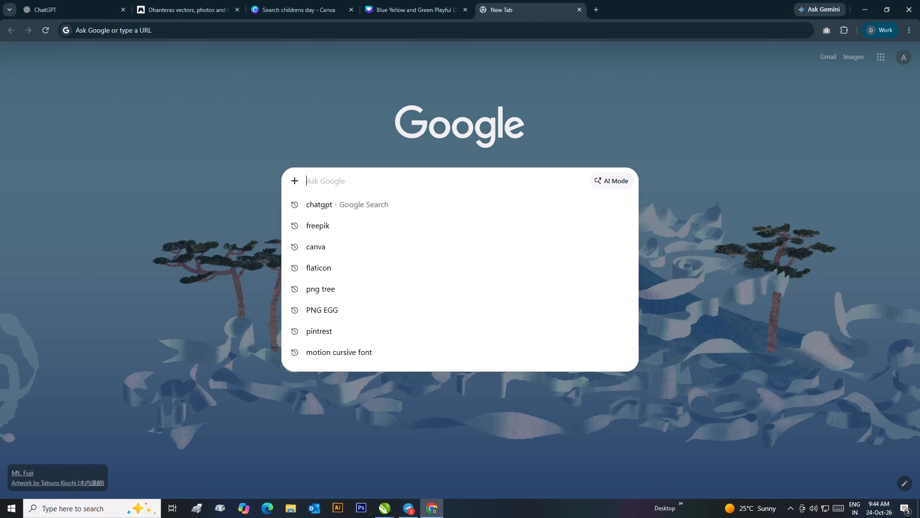
pyautogui.write('pinrest')
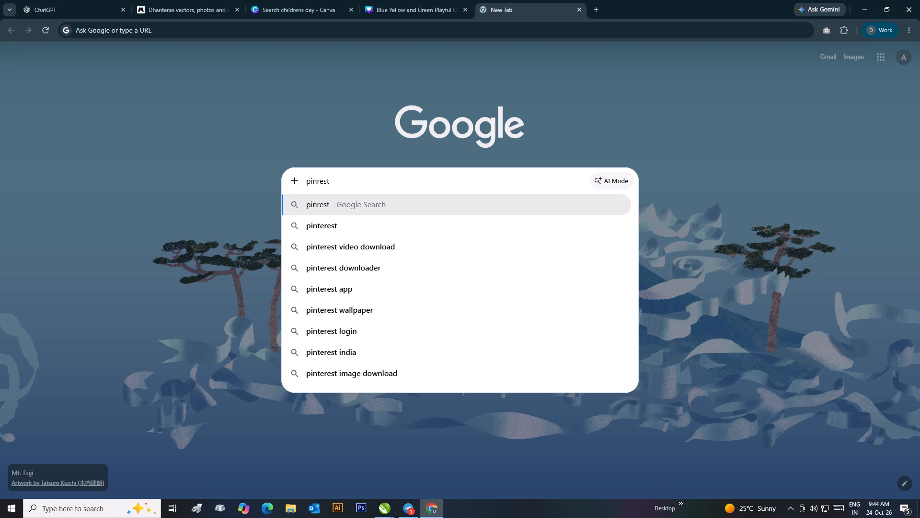
pyautogui.press('Return')
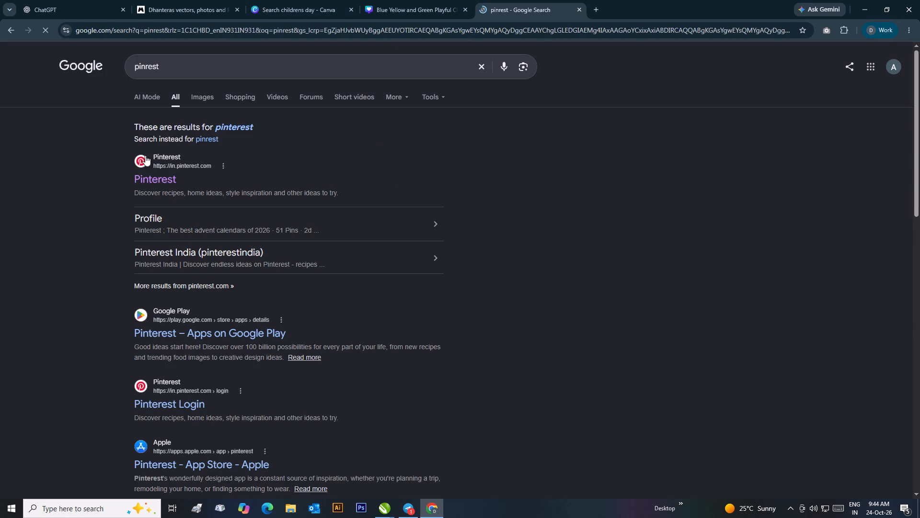
pyautogui.click(161, 182)
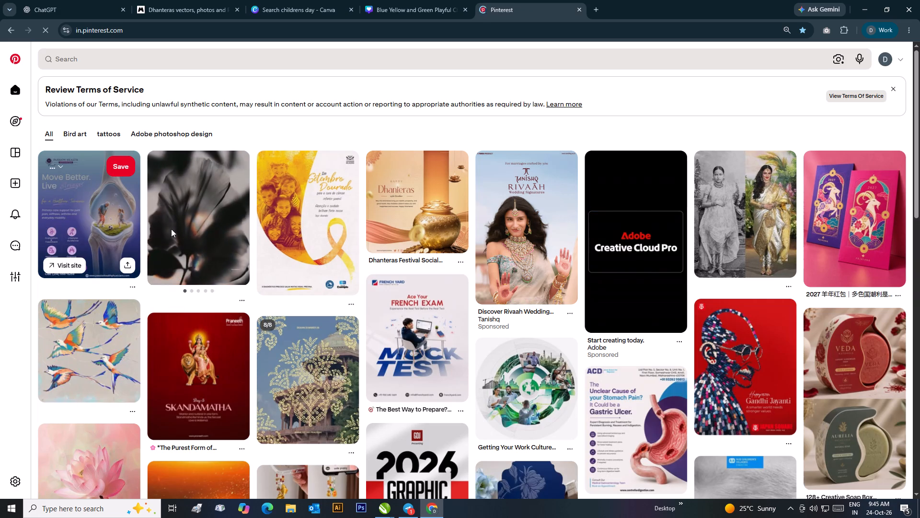
# Search Pinterest for "children's day poster" and browse the results for design references.
pyautogui.click(124, 59)
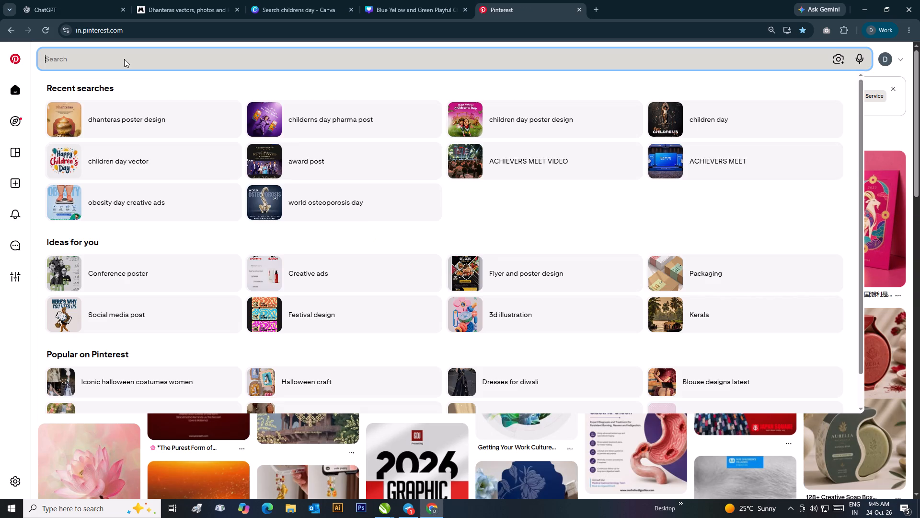
pyautogui.write('children')
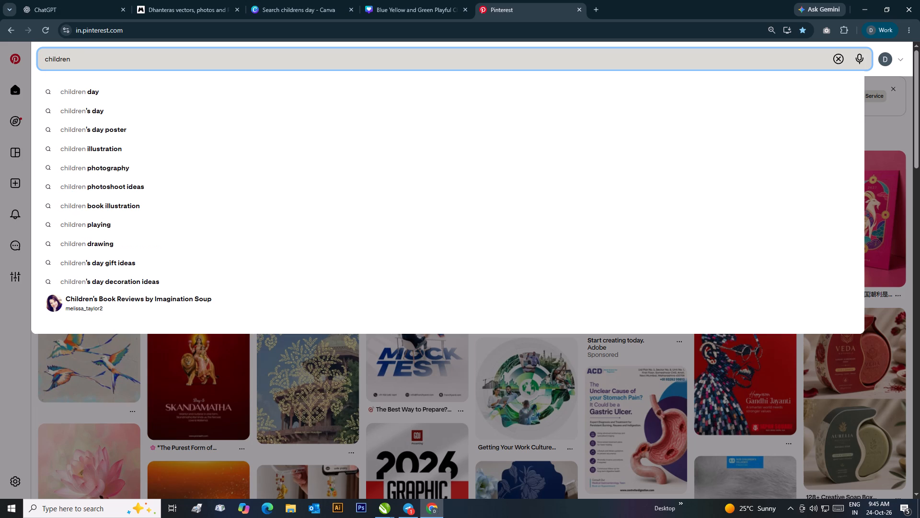
pyautogui.click(111, 129)
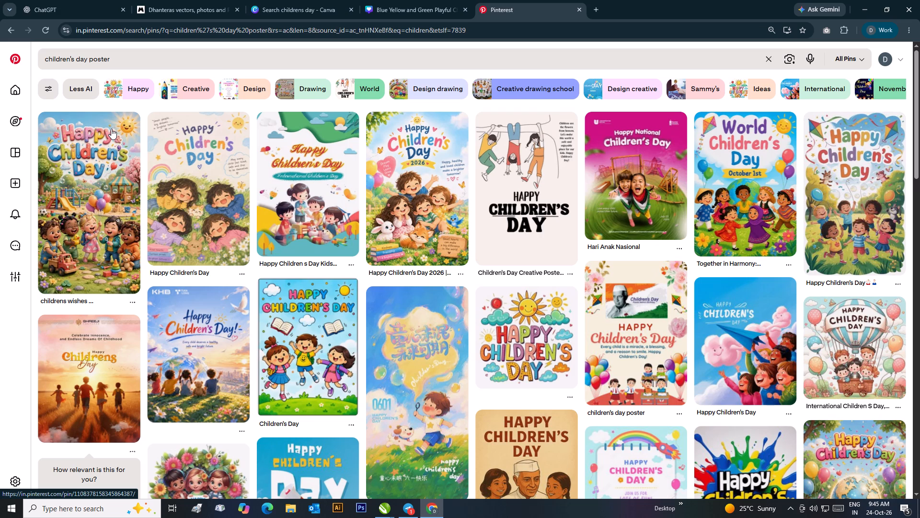
pyautogui.scroll(-8, 377, 198)
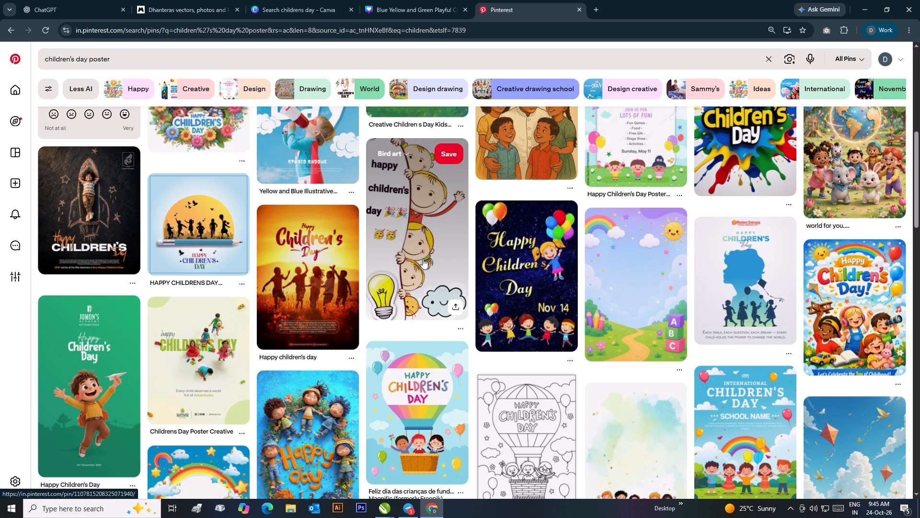
pyautogui.scroll(-7, 423, 259)
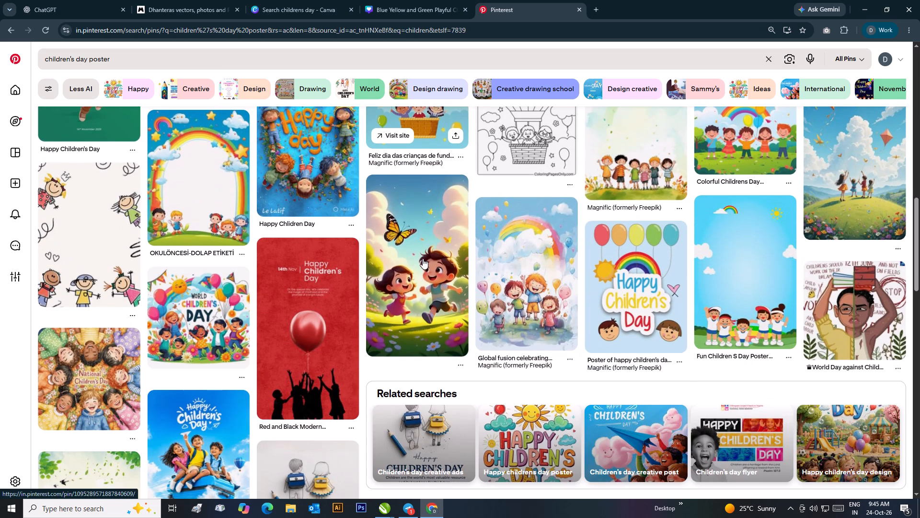
pyautogui.scroll(-1, 423, 259)
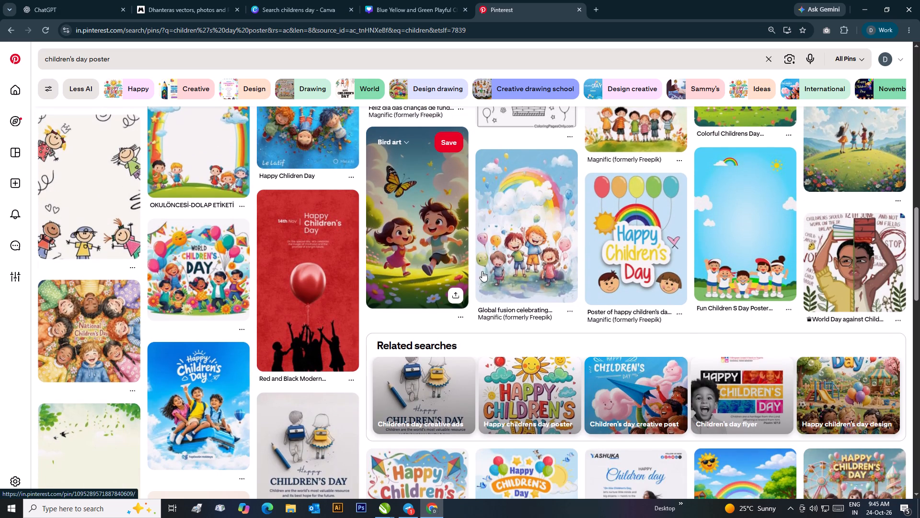
pyautogui.scroll(-1, 670, 321)
pyautogui.scroll(3, 670, 321)
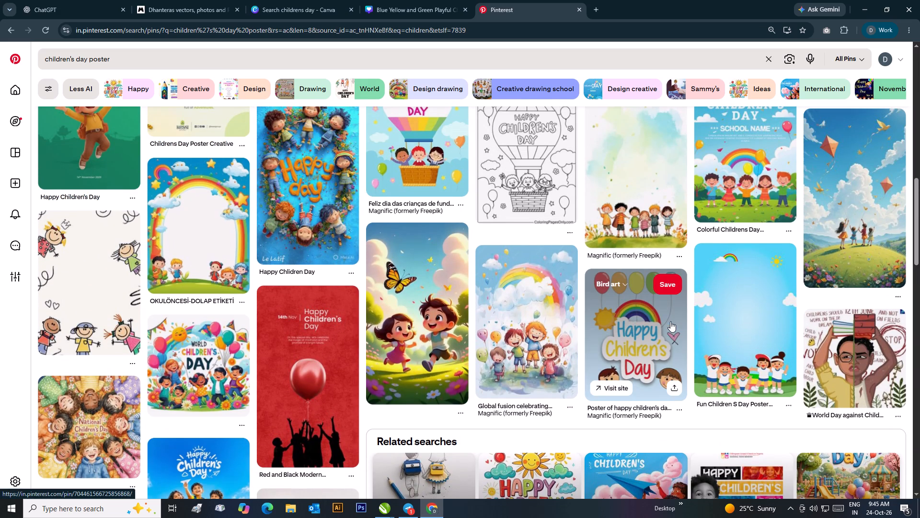
pyautogui.scroll(2, 670, 321)
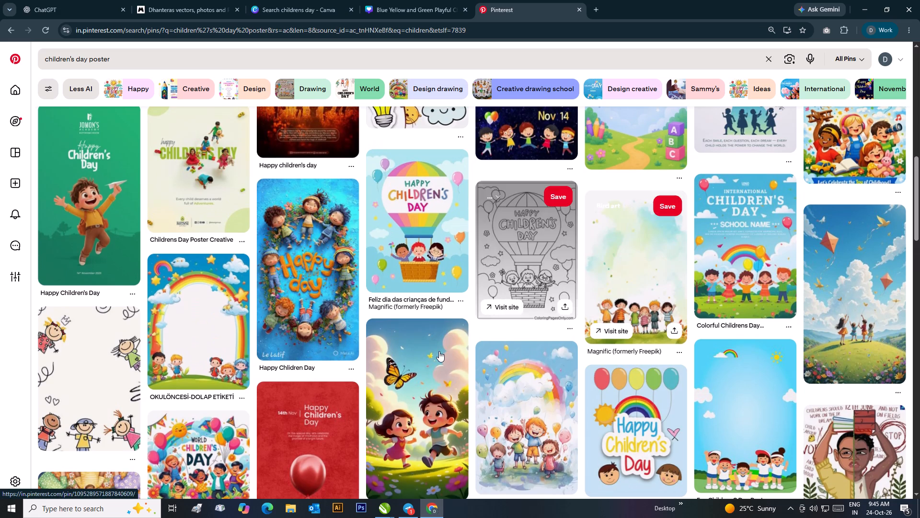
pyautogui.scroll(2, 439, 351)
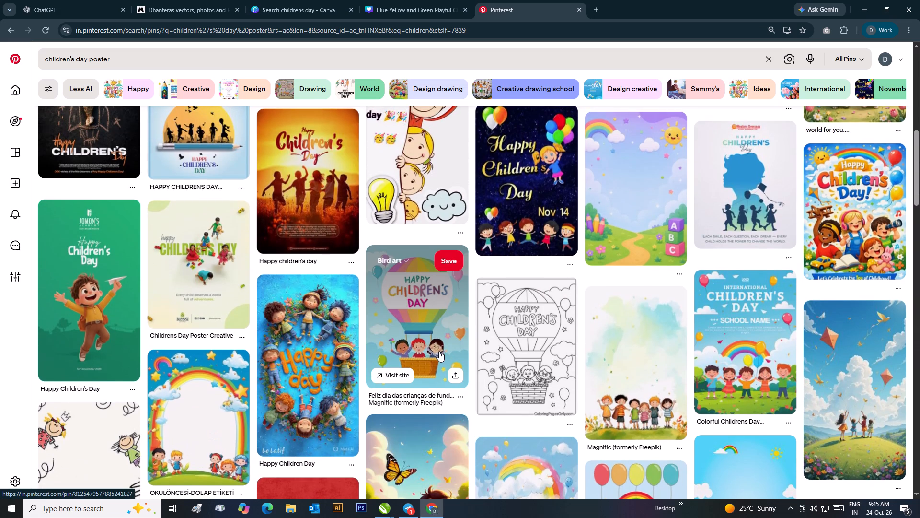
# Open the Western Overseas child-silhouette pin and the blue Mughlai Ballimaran Nahari Children's Day pin, and browse their related designs.
pyautogui.click(738, 195)
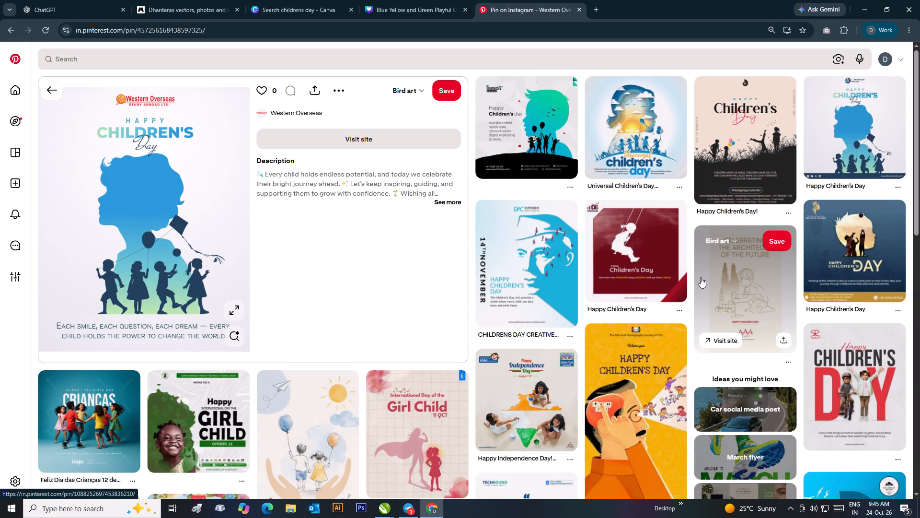
pyautogui.scroll(-3, 701, 277)
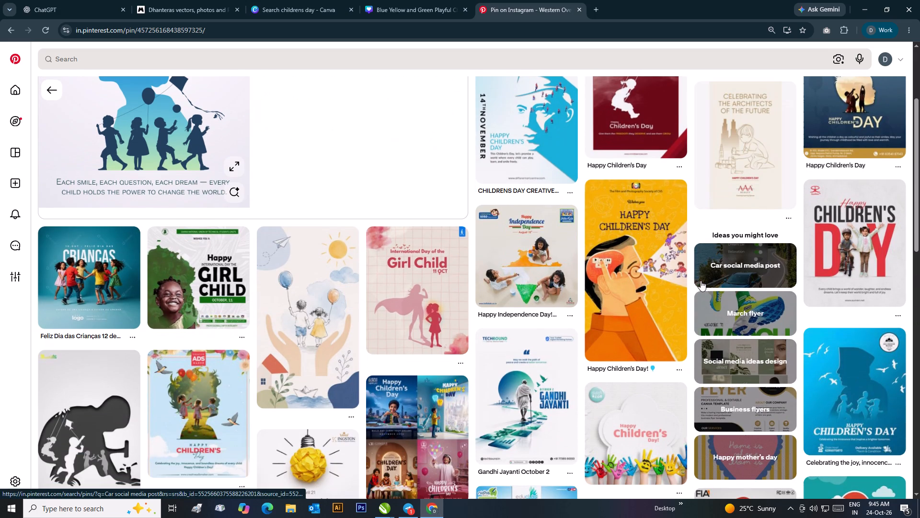
pyautogui.click(842, 410)
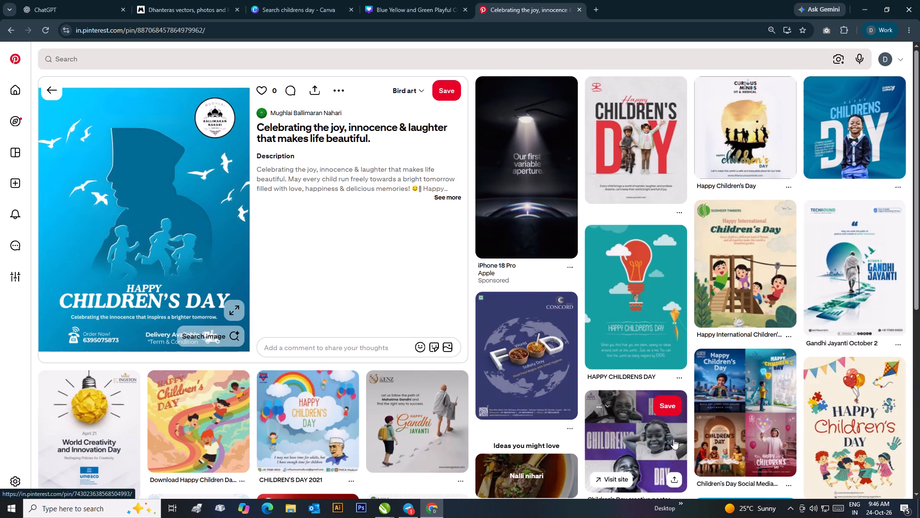
pyautogui.scroll(-4, 673, 439)
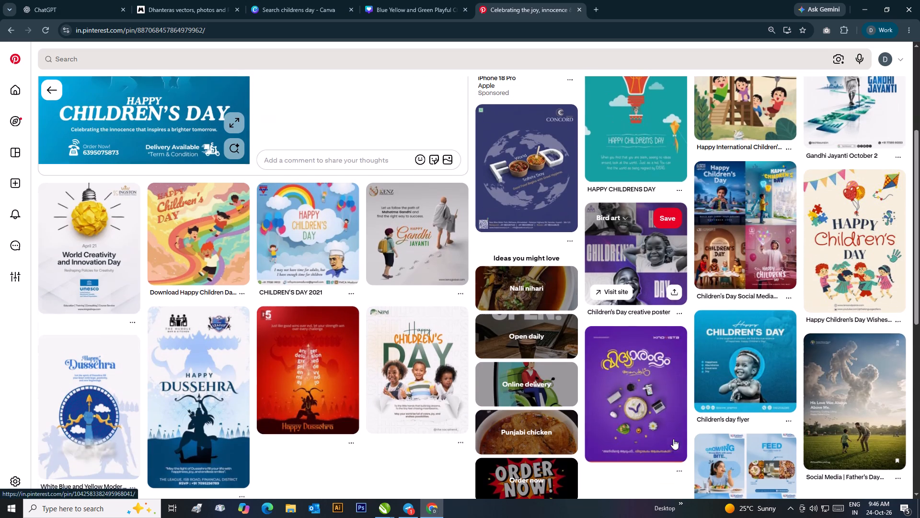
pyautogui.scroll(-2, 673, 439)
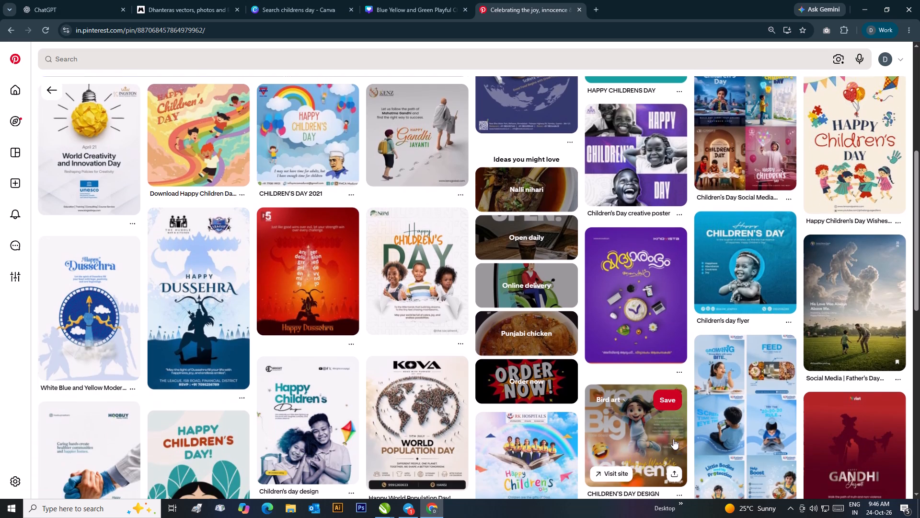
pyautogui.scroll(-6, 673, 439)
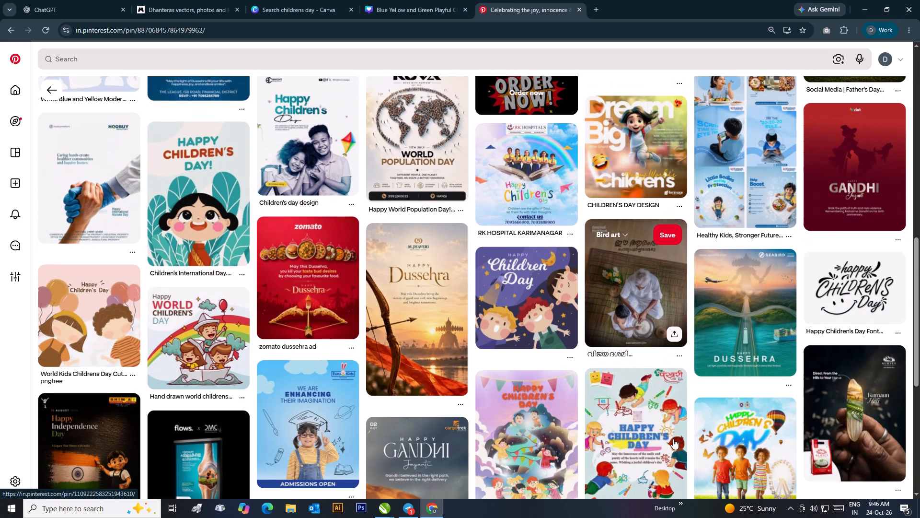
pyautogui.scroll(-2, 673, 439)
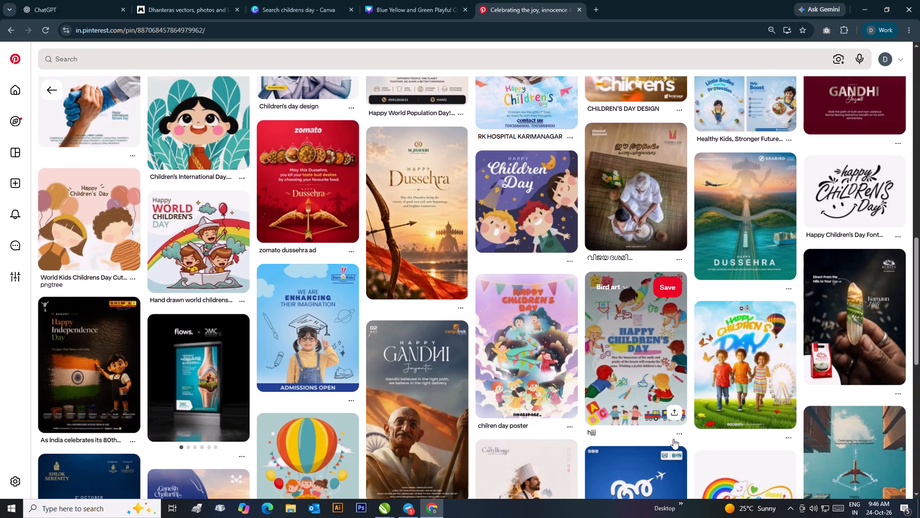
pyautogui.scroll(-3, 673, 439)
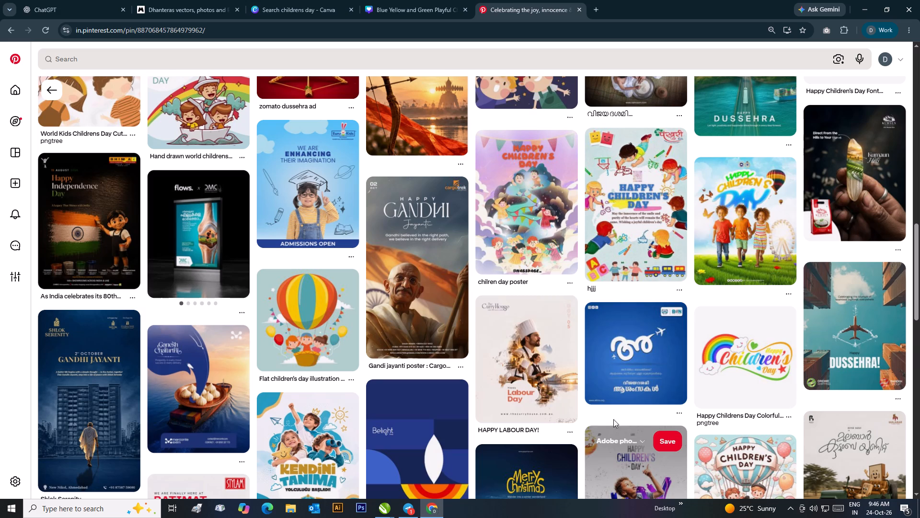
# Open The Curry House "Happy Labour Day" pin and download its image under the file name jkbk.
pyautogui.click(519, 390)
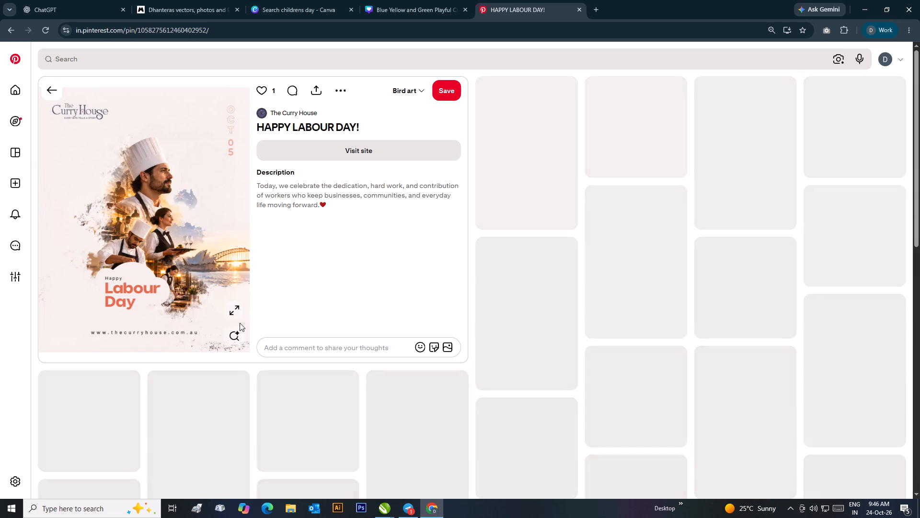
pyautogui.click(337, 94)
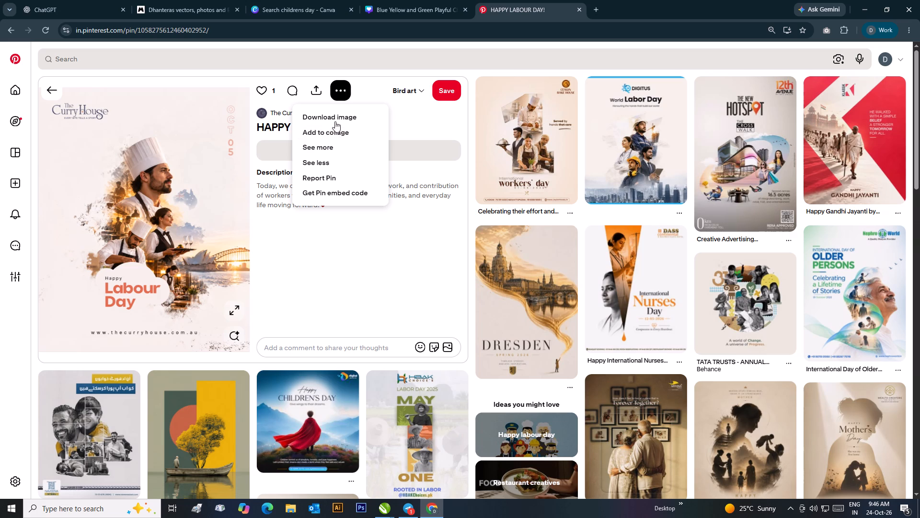
pyautogui.click(335, 121)
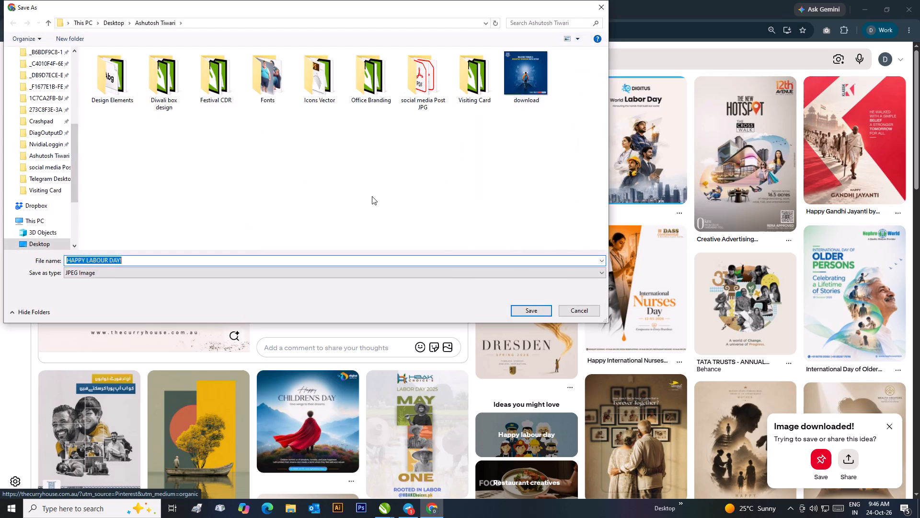
pyautogui.press('BackSpace')
pyautogui.write('jkbk')
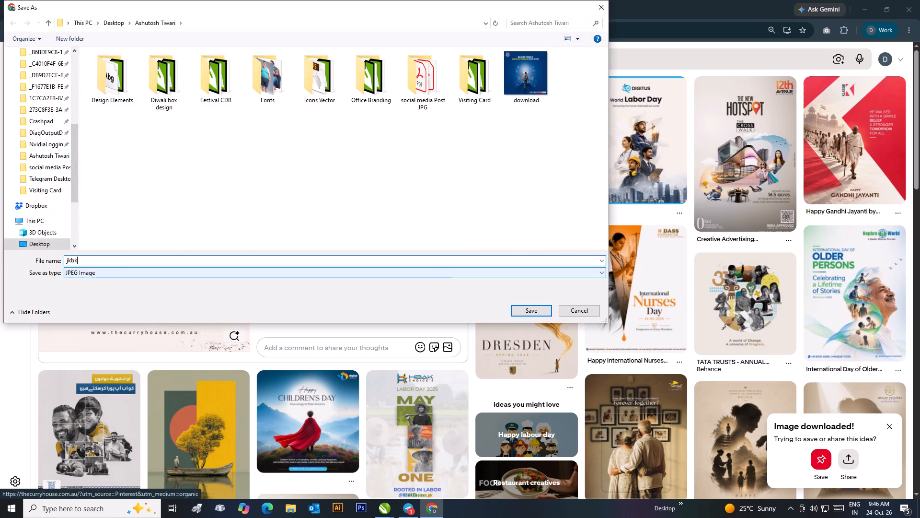
pyautogui.click(518, 309)
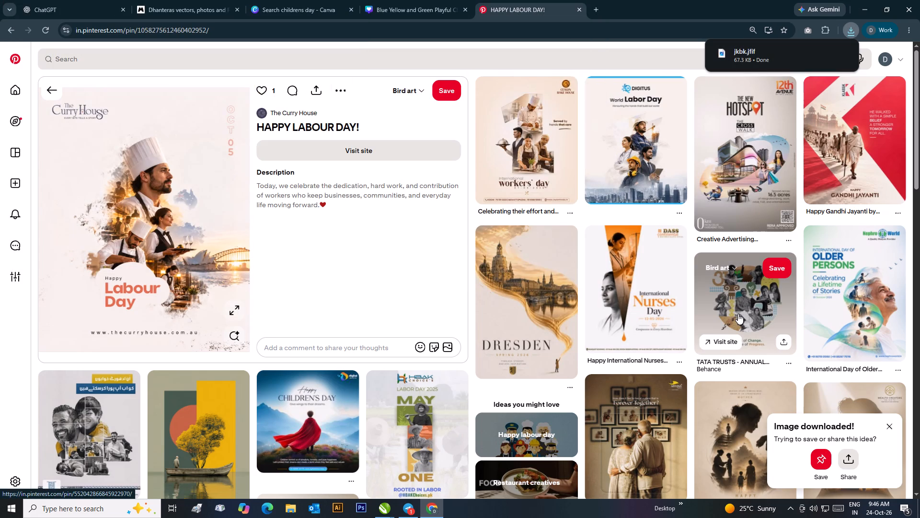
# Open the NephroWorld "International Day of Older Persons" pin and download its image under the file name kgh.
pyautogui.click(851, 301)
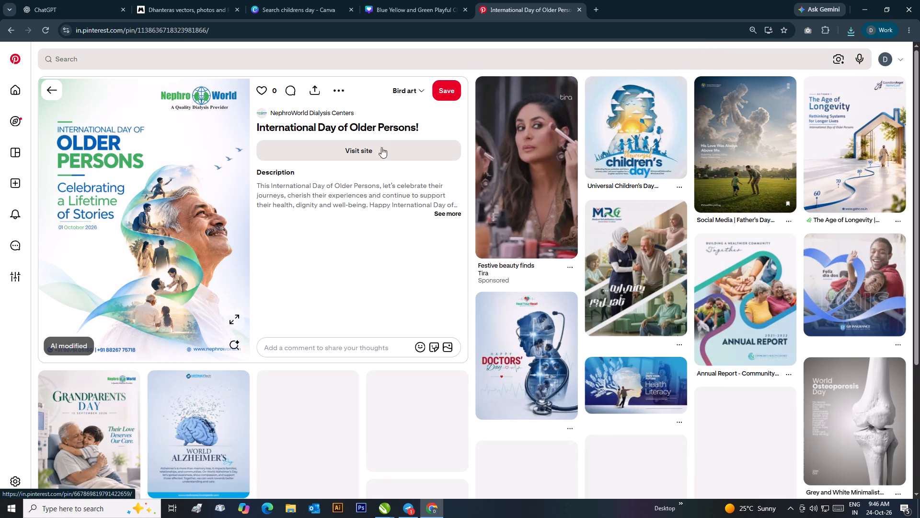
pyautogui.click(341, 93)
pyautogui.click(332, 149)
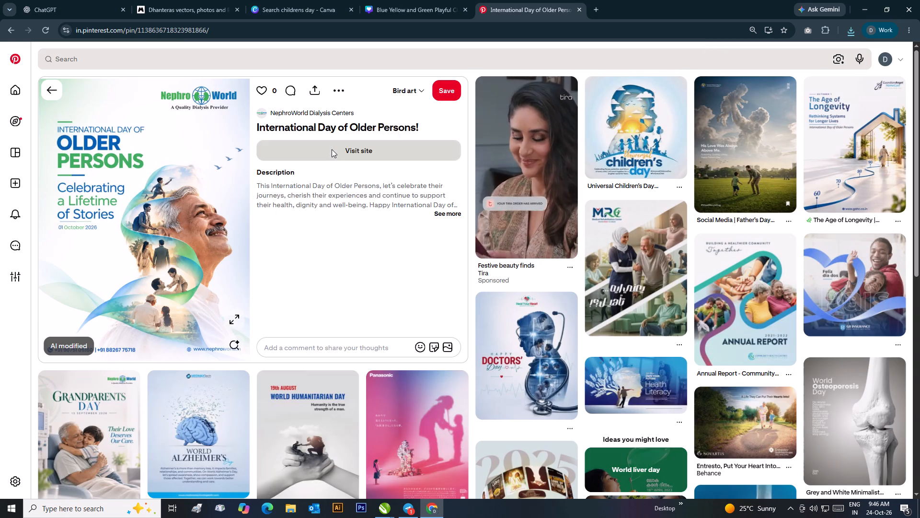
pyautogui.press('BackSpace')
pyautogui.write('kgh')
pyautogui.click(534, 311)
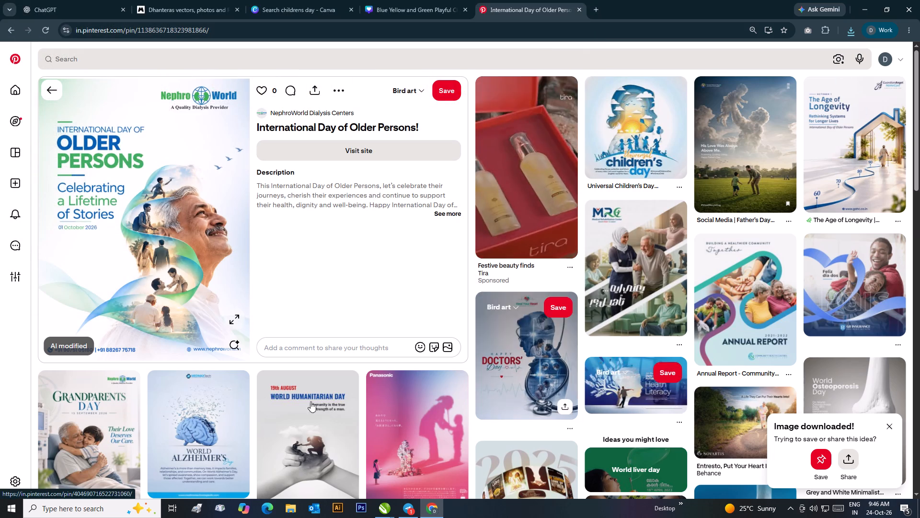
# Open the MedMax Tech World Alzheimer's Day brain poster pin to view it.
pyautogui.click(218, 414)
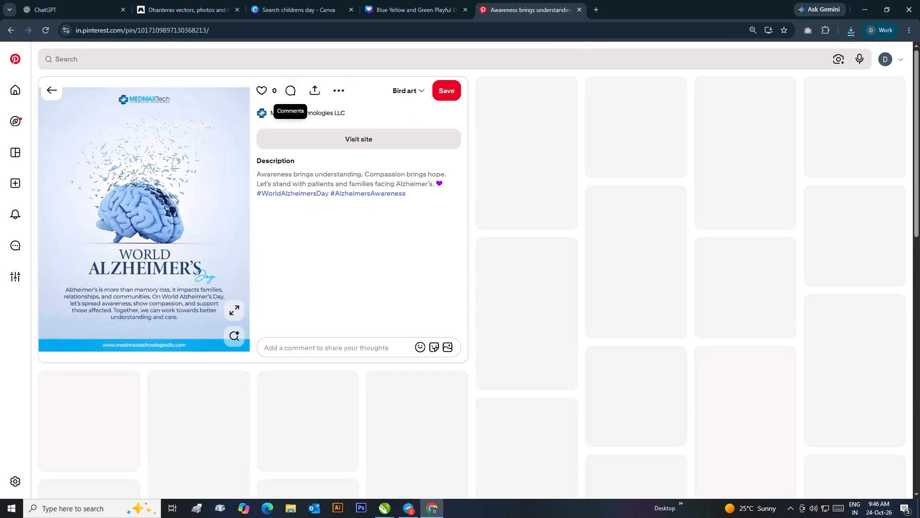
# Start a new Pinterest search.
pyautogui.click(438, 57)
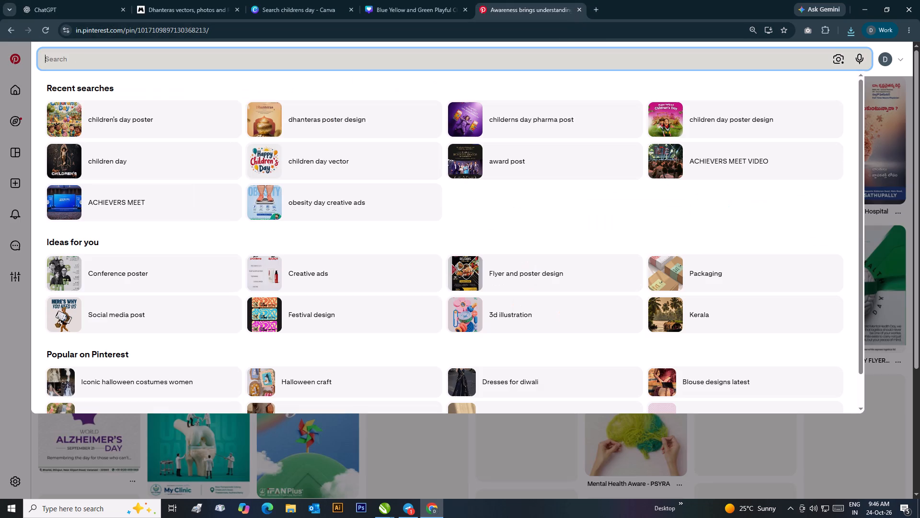
# Search Pinterest for "dhanteras".
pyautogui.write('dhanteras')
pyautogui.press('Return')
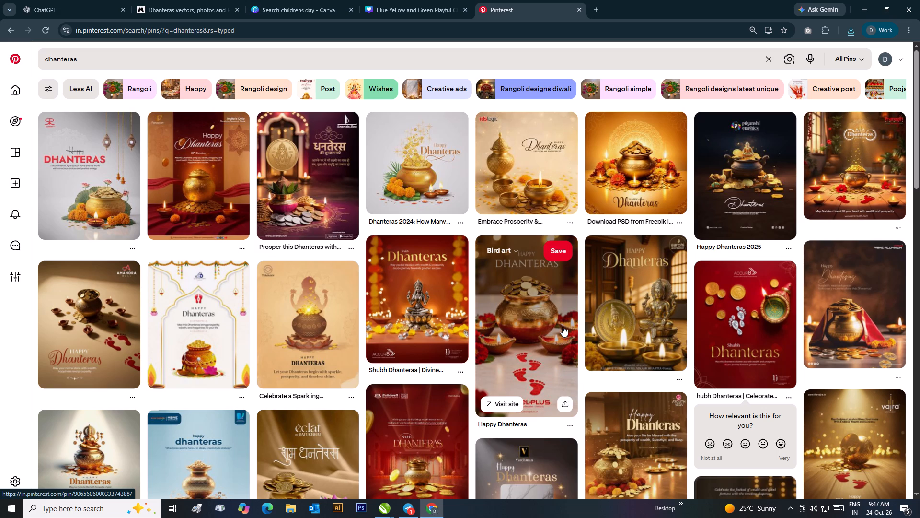
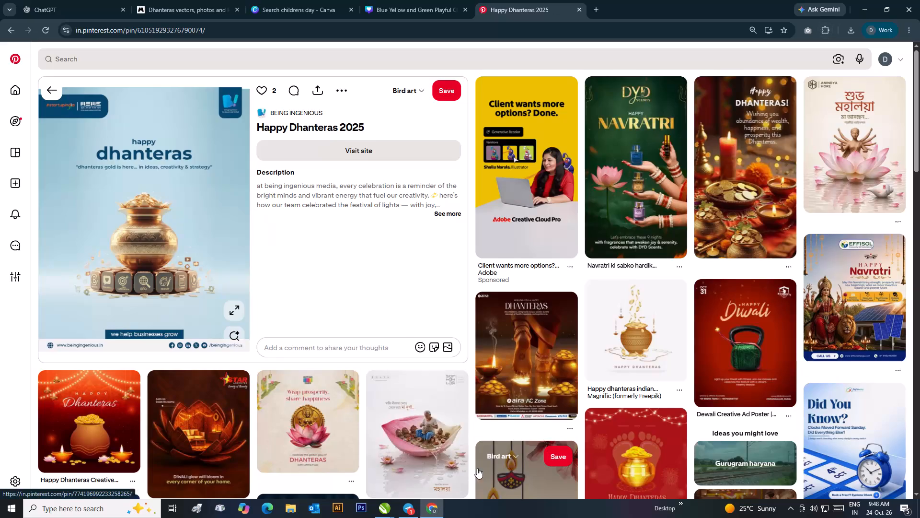
# Browse the related Dhanteras pins and open the dark "HAPPY DHANTERAS.." poster with golden footprints.
pyautogui.scroll(-6, 477, 468)
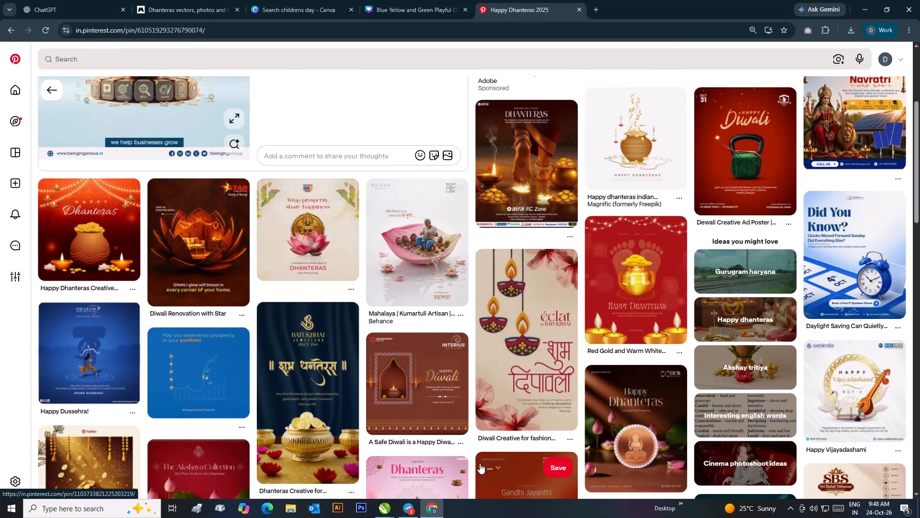
pyautogui.scroll(-6, 480, 463)
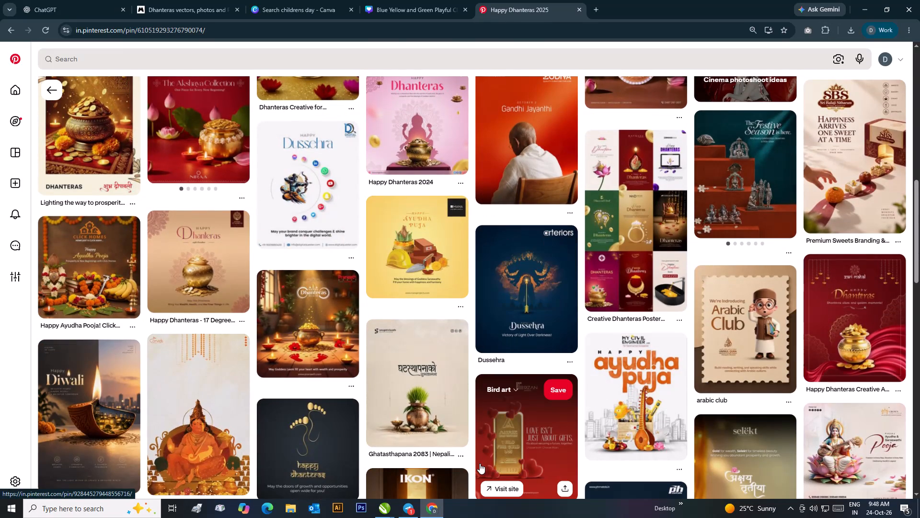
pyautogui.scroll(-2, 480, 463)
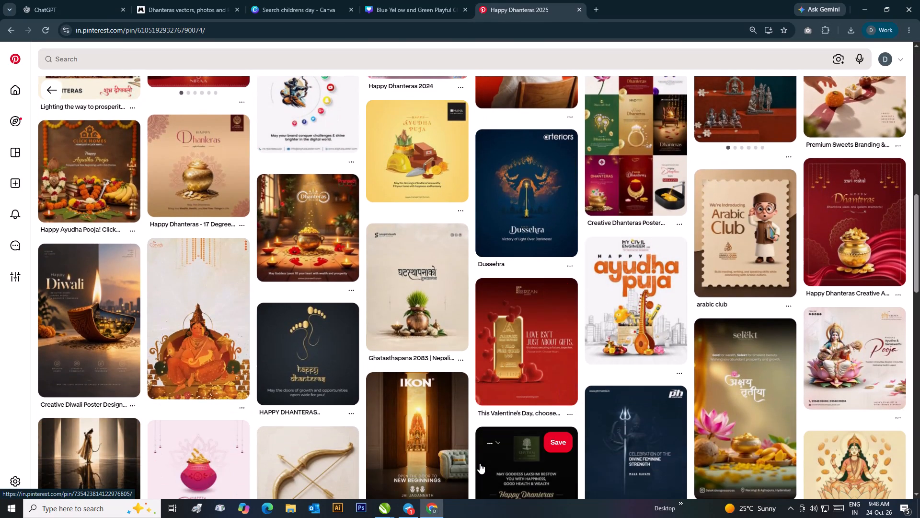
pyautogui.click(325, 372)
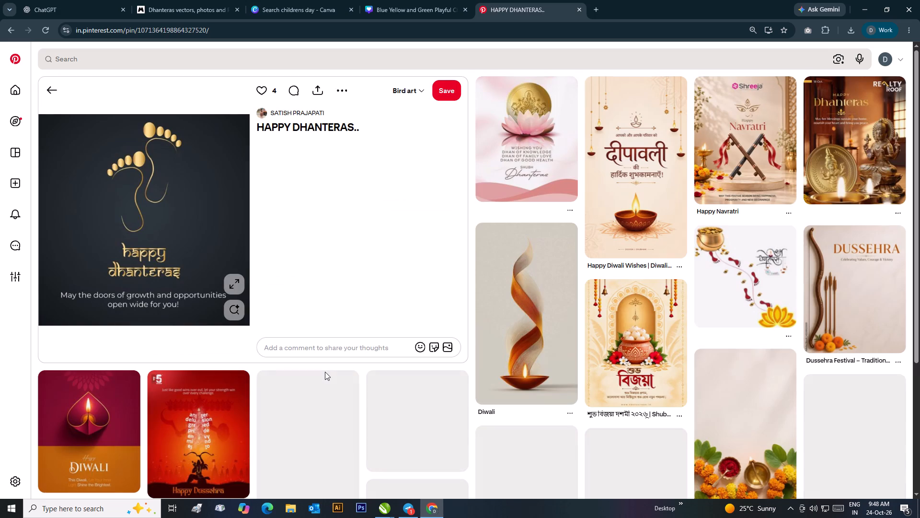
# Browse the related pins beneath the dark "HAPPY DHANTERAS.." footprint pin for Dhanteras poster references.
pyautogui.scroll(-5, 325, 372)
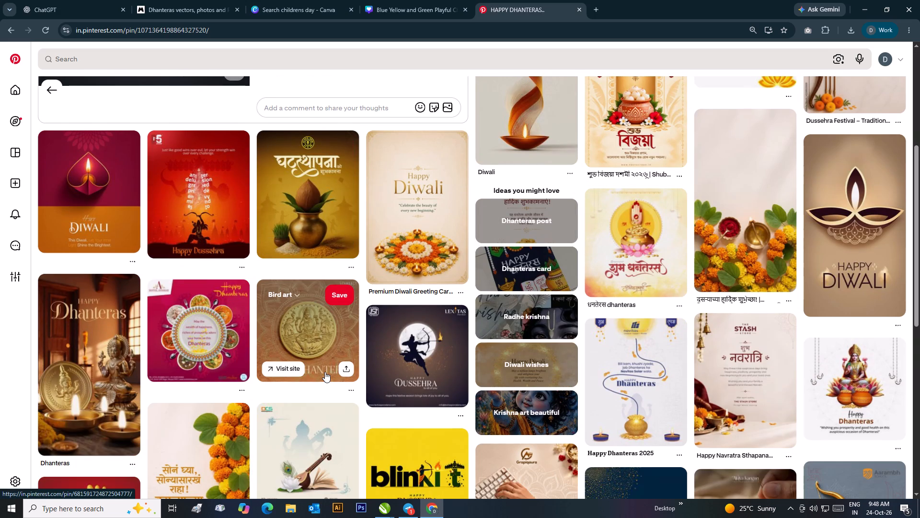
pyautogui.scroll(-3, 325, 372)
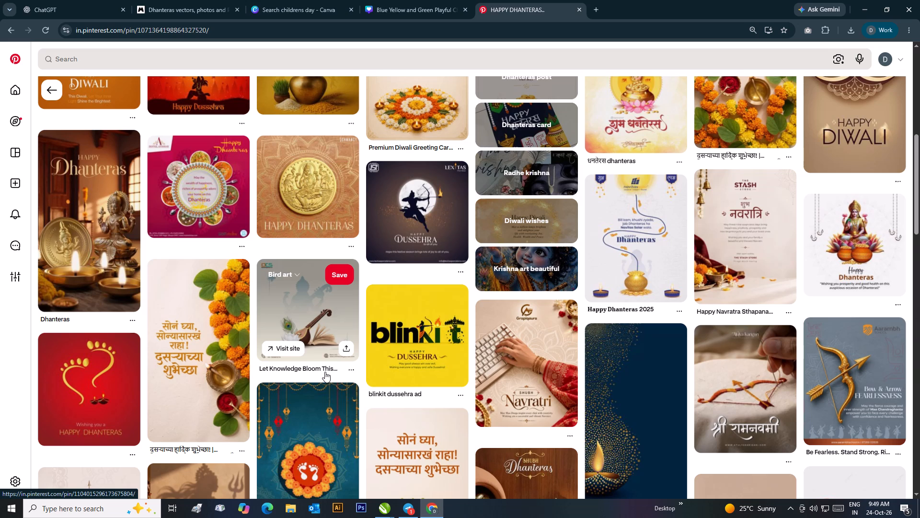
pyautogui.scroll(-6, 325, 372)
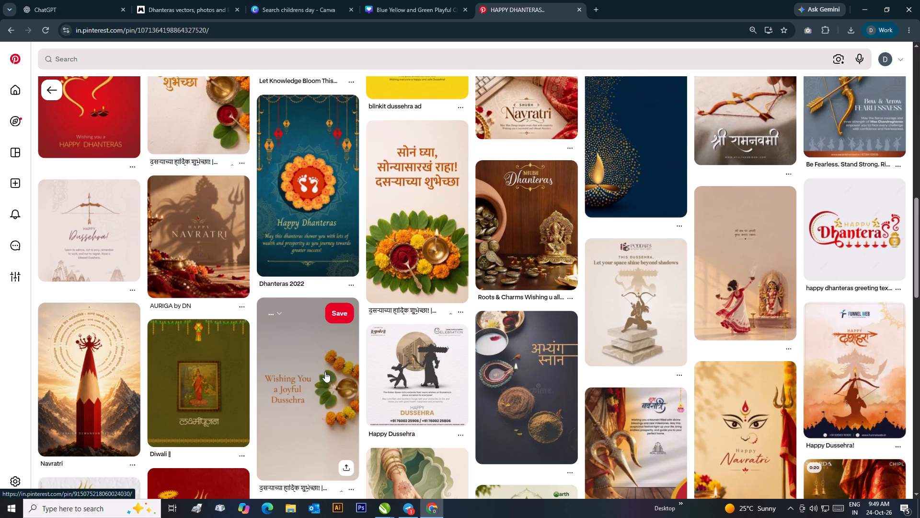
pyautogui.scroll(-4, 325, 372)
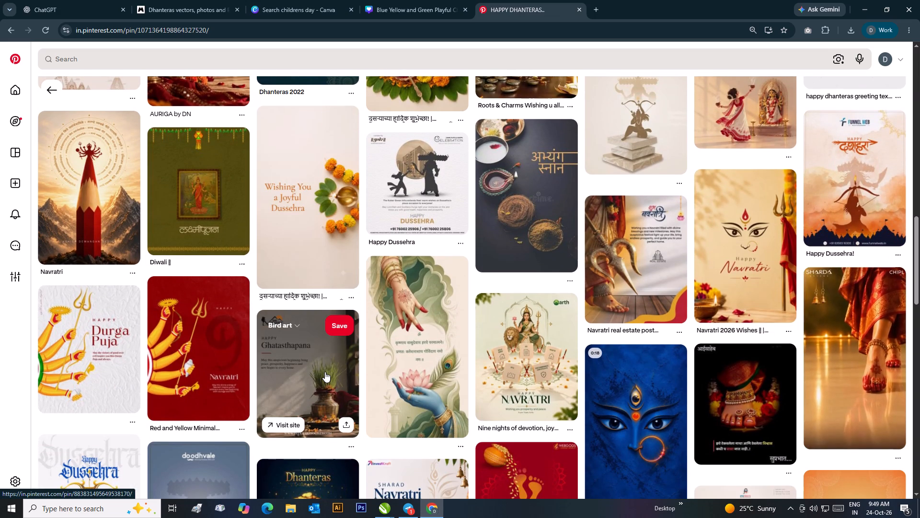
pyautogui.scroll(-6, 325, 372)
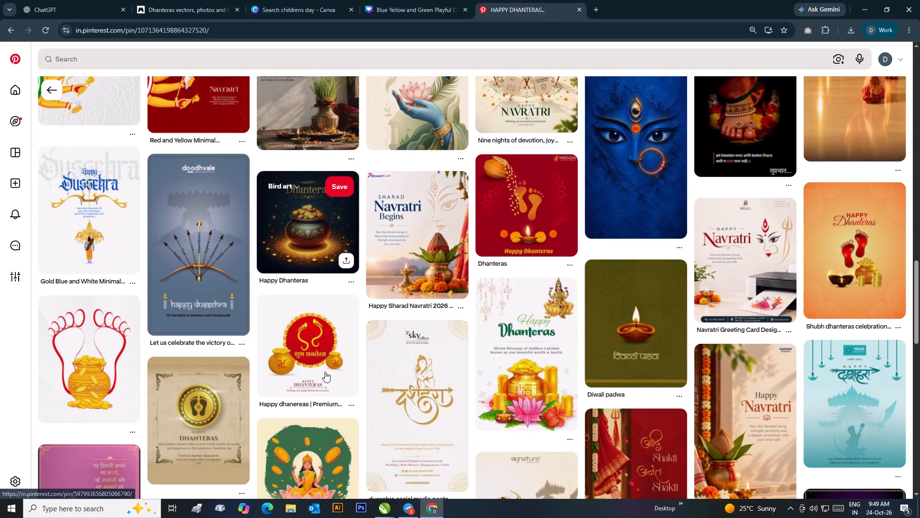
pyautogui.scroll(-6, 325, 372)
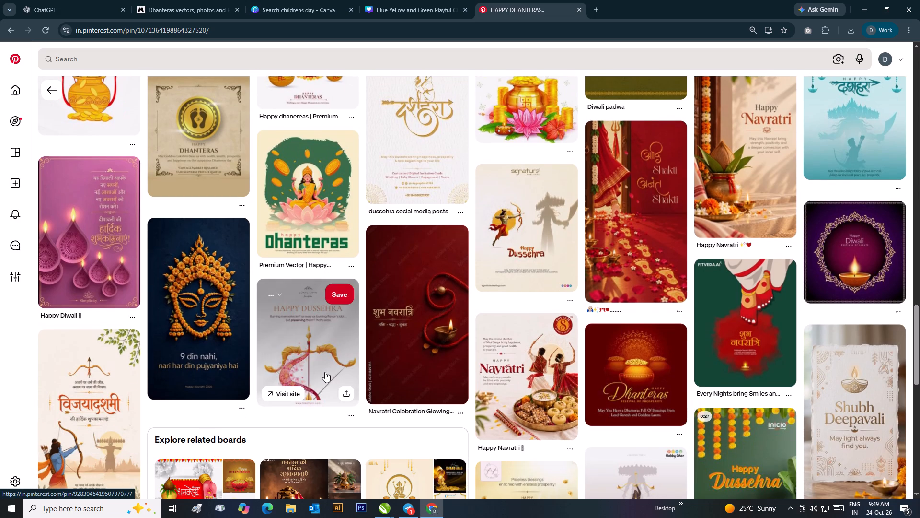
pyautogui.scroll(-4, 325, 372)
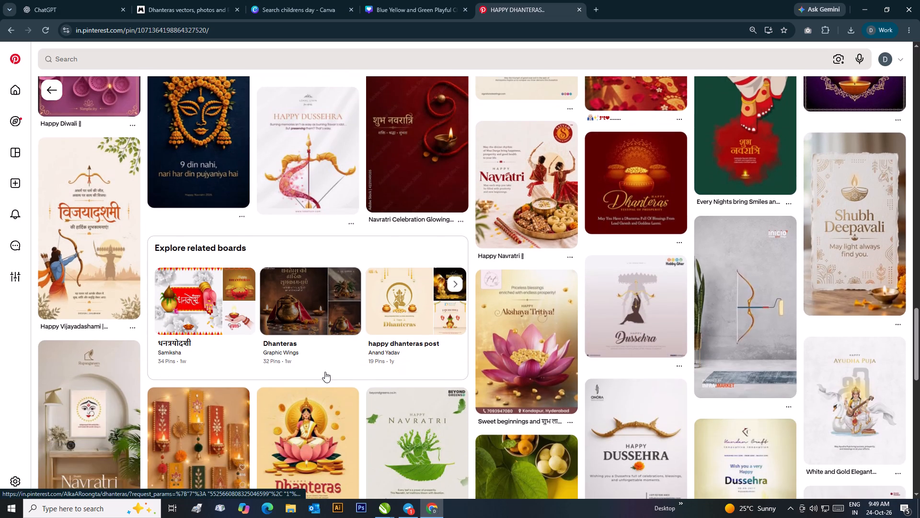
pyautogui.scroll(-5, 325, 372)
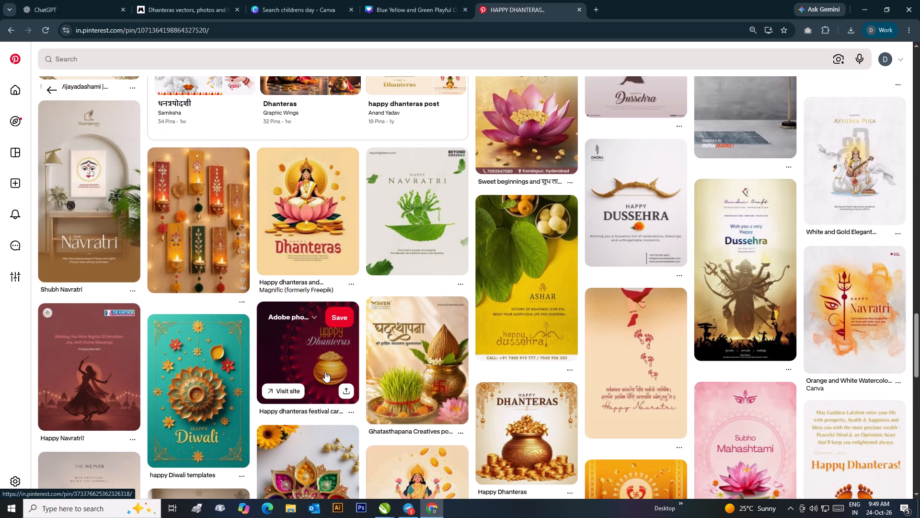
pyautogui.scroll(-1, 325, 372)
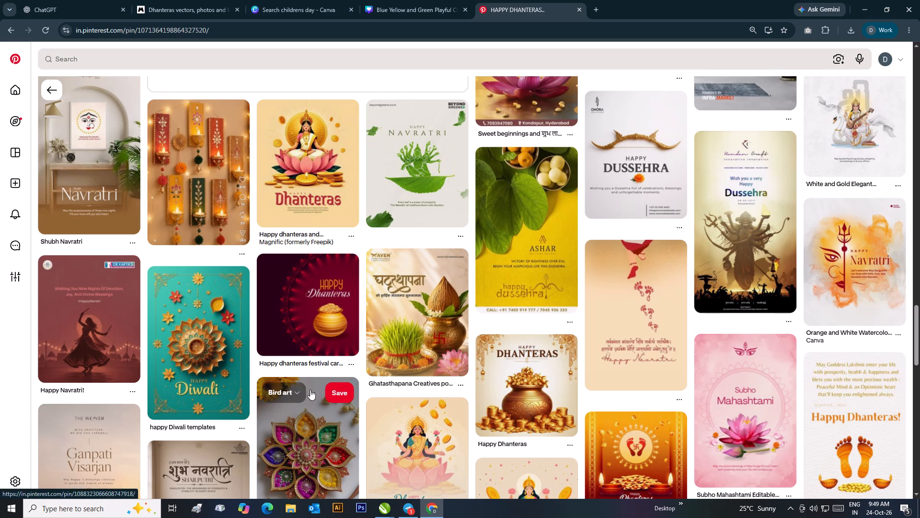
pyautogui.scroll(-3, 354, 409)
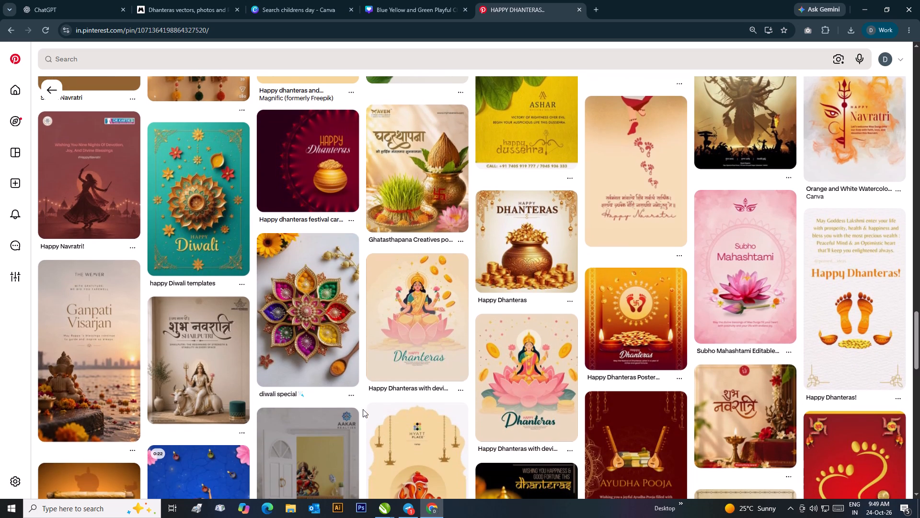
pyautogui.scroll(-8, 363, 409)
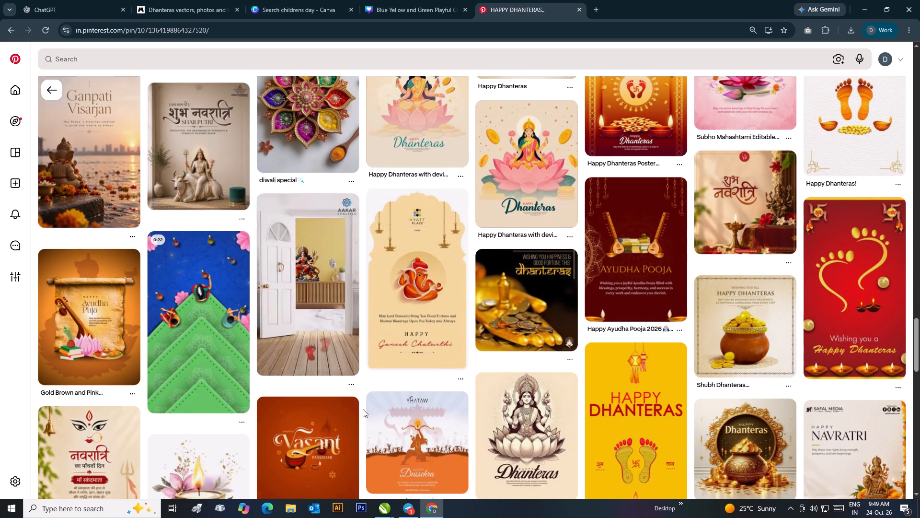
pyautogui.scroll(-2, 374, 411)
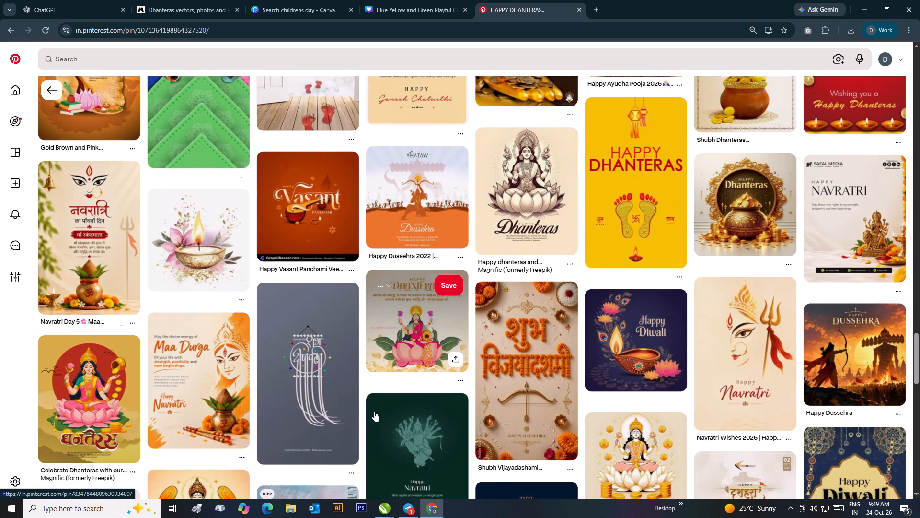
pyautogui.scroll(-2, 374, 411)
pyautogui.scroll(1, 374, 411)
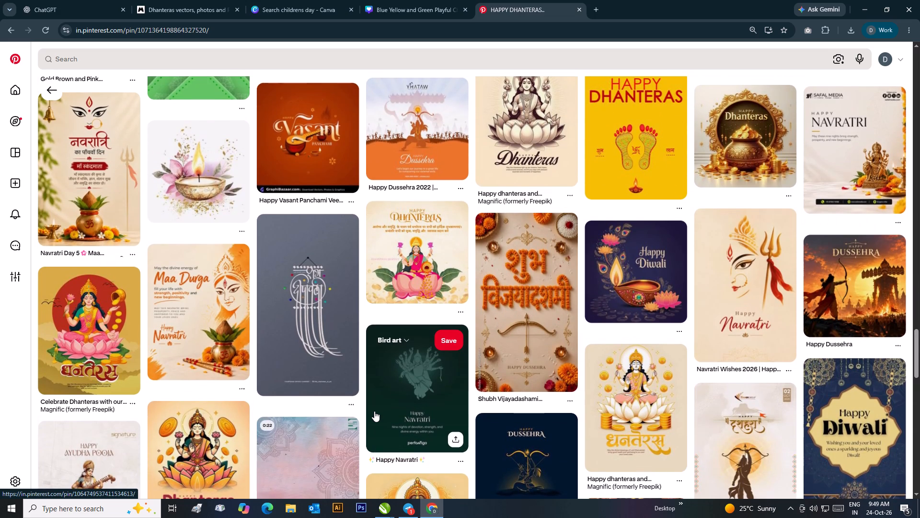
pyautogui.scroll(-12, 374, 411)
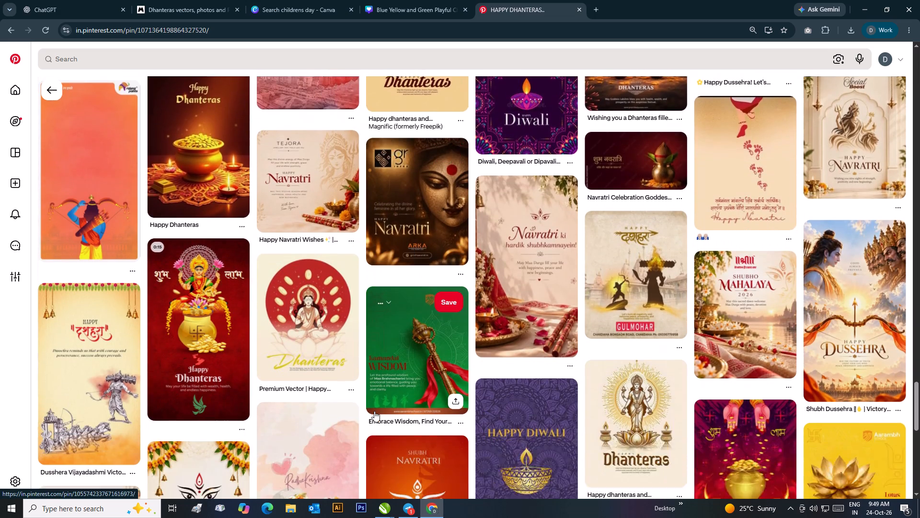
pyautogui.scroll(-7, 374, 411)
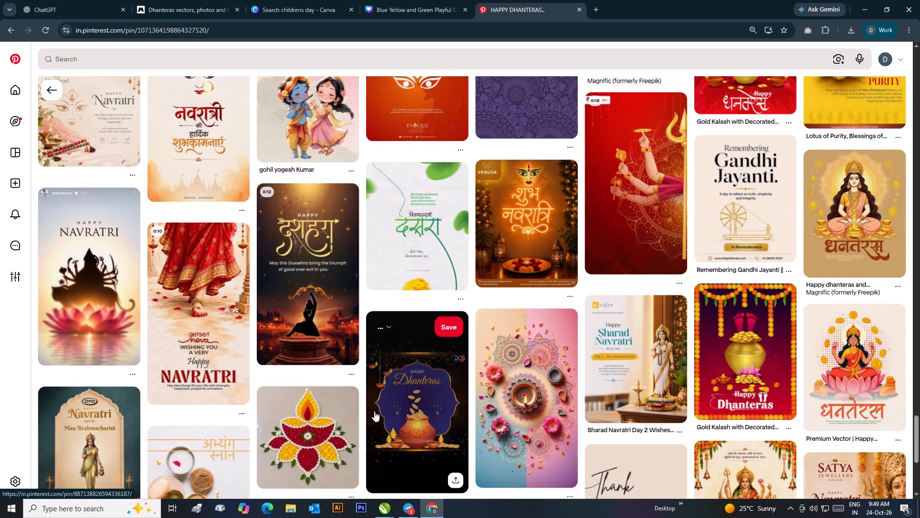
pyautogui.scroll(-4, 374, 411)
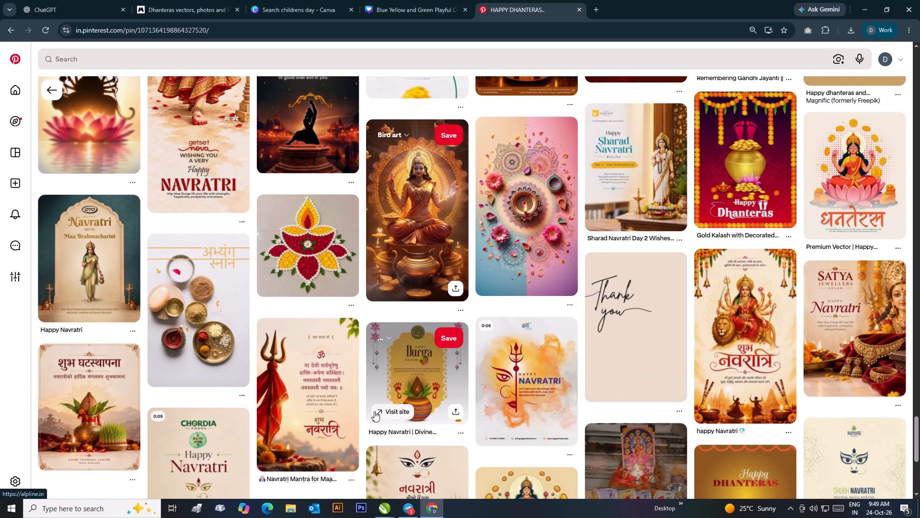
pyautogui.scroll(-3, 374, 411)
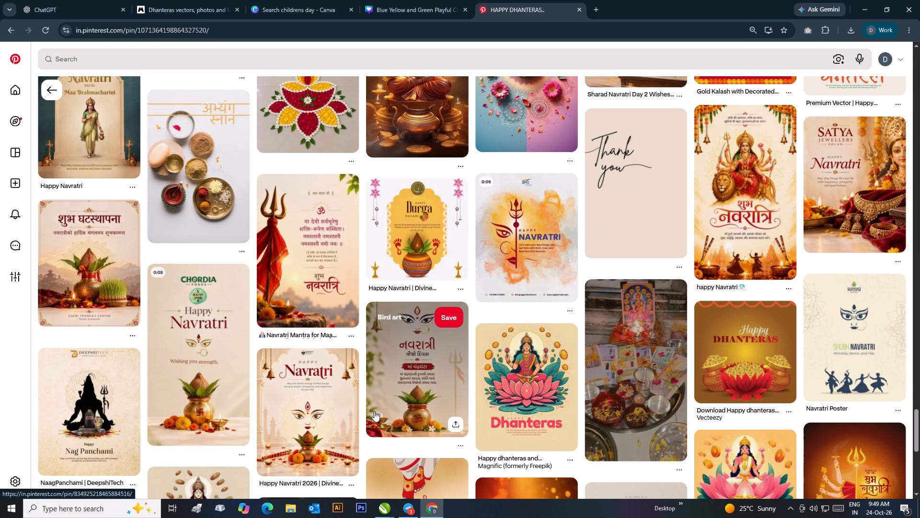
pyautogui.scroll(5, 402, 395)
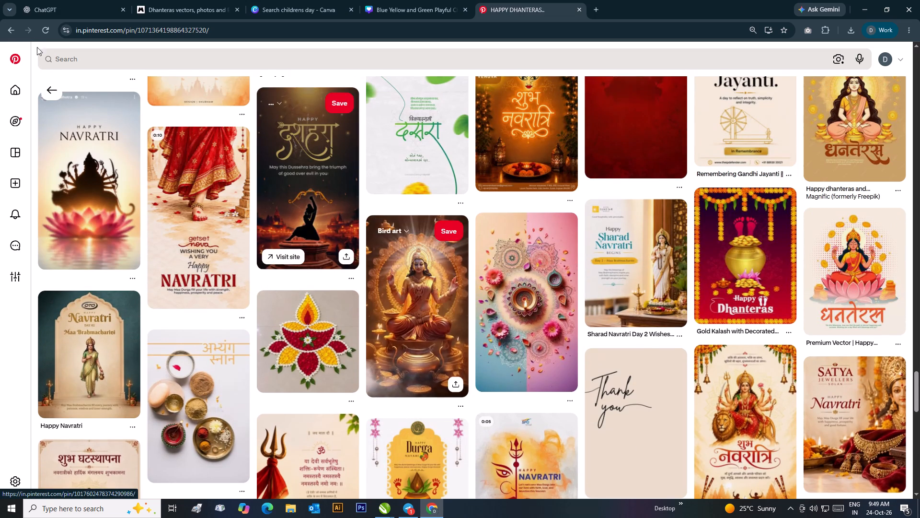
# Return to the dhanteras search results, open the Brands.live "Prosper this Dhanteras" pin and download its image under the file name iji.
pyautogui.click(50, 92)
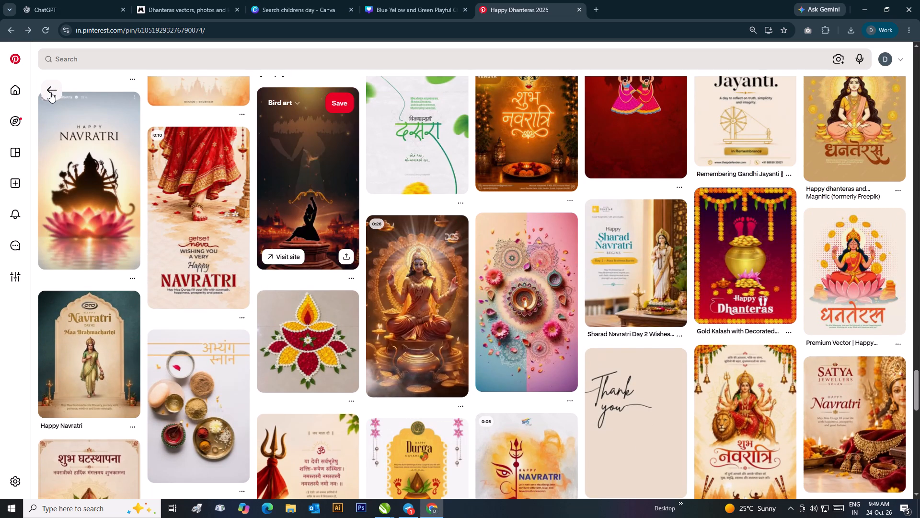
pyautogui.click(50, 92)
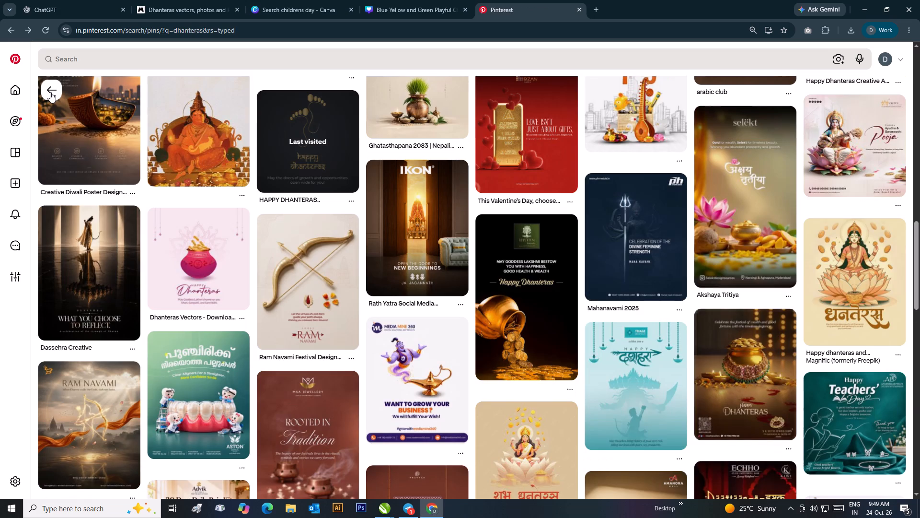
pyautogui.scroll(2, 162, 322)
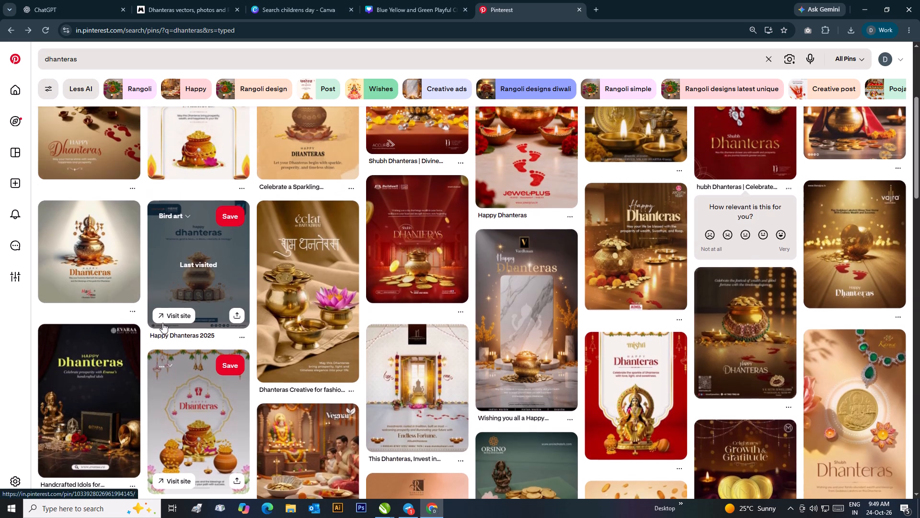
pyautogui.moveTo(918, 176); pyautogui.dragTo(915, 164)
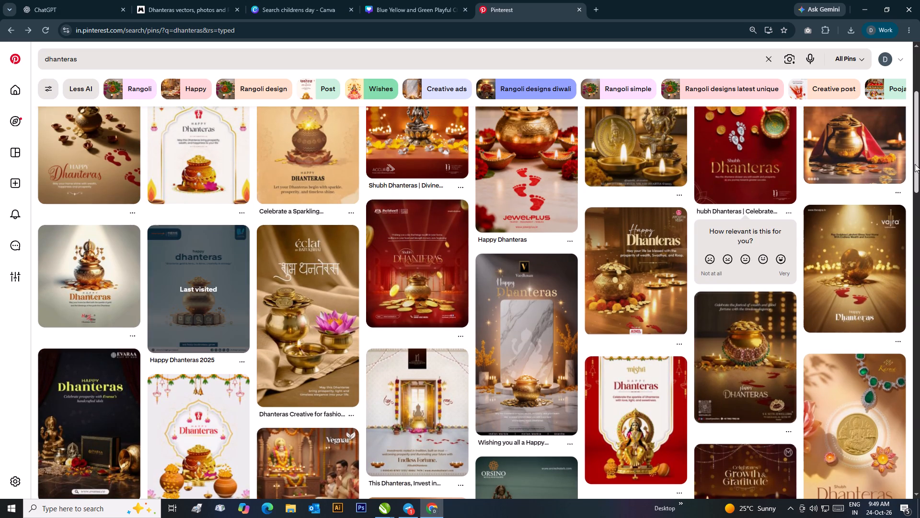
pyautogui.moveTo(915, 164); pyautogui.dragTo(894, 40)
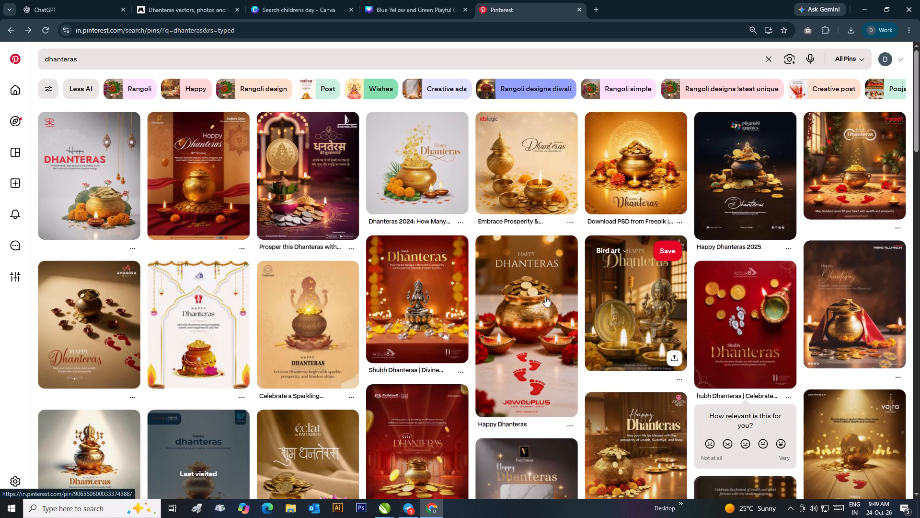
pyautogui.click(315, 194)
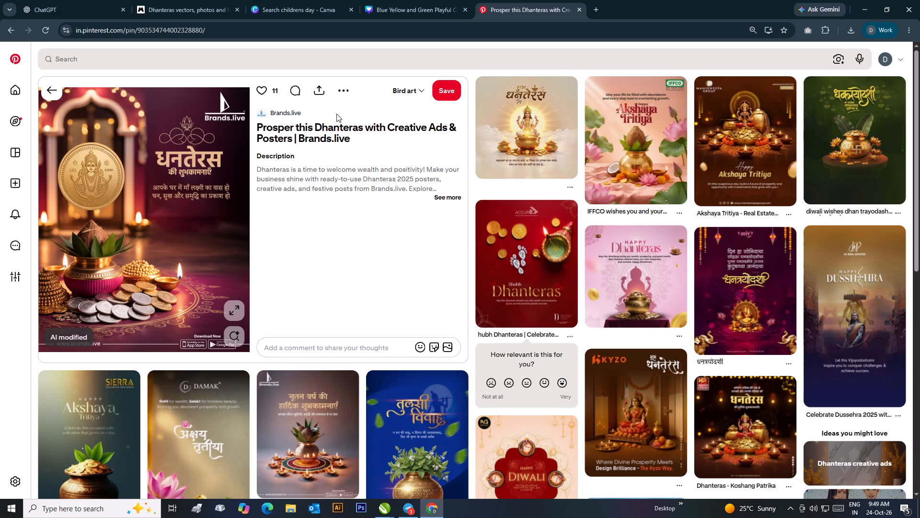
pyautogui.click(344, 88)
pyautogui.click(339, 131)
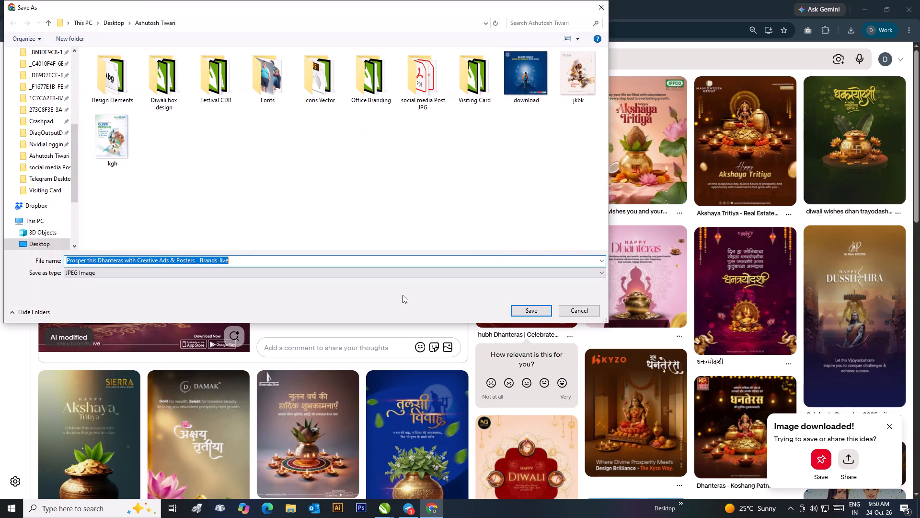
pyautogui.press('BackSpace')
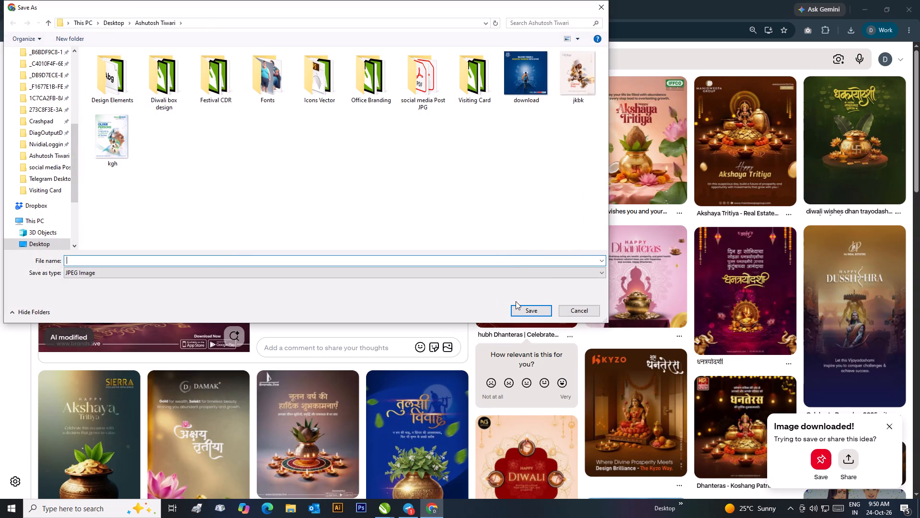
pyautogui.write('iji')
pyautogui.click(523, 310)
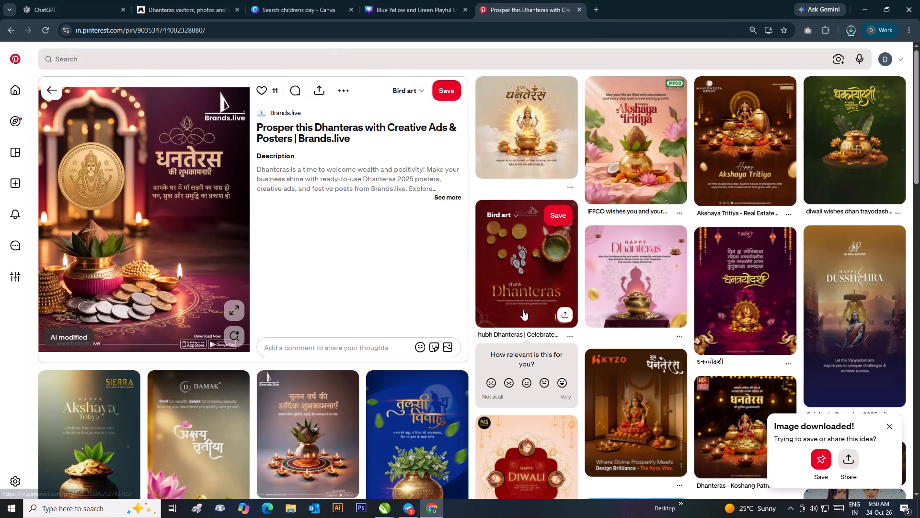
# Browse the pins related to the Brands.live Dhanteras poster for more festival design references.
pyautogui.scroll(-1, 547, 366)
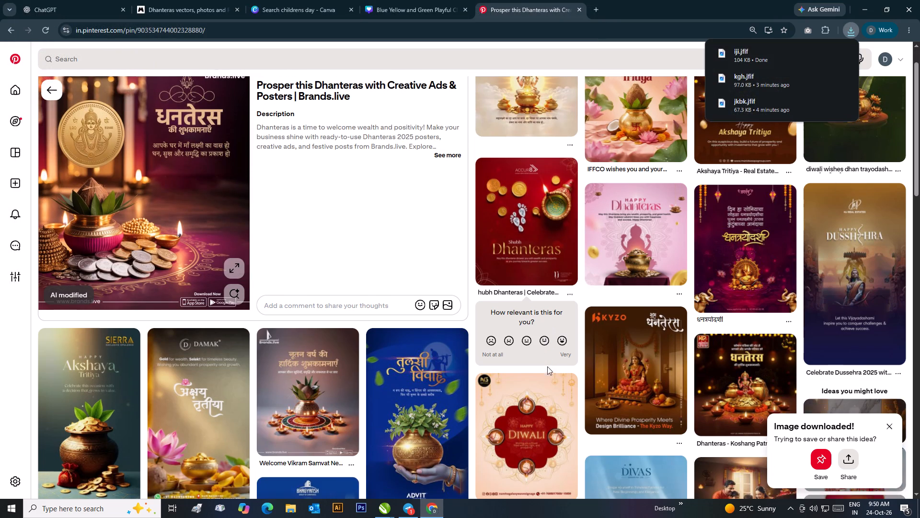
pyautogui.scroll(-2, 547, 366)
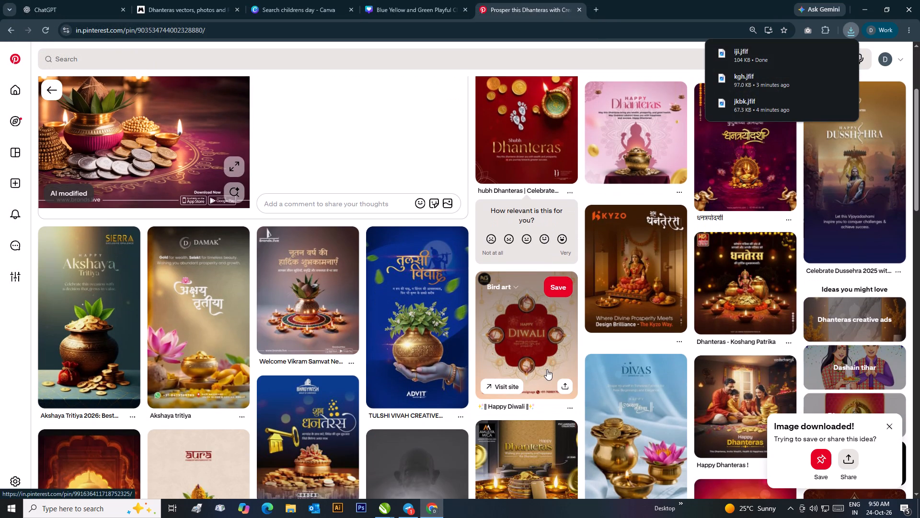
pyautogui.scroll(2, 506, 410)
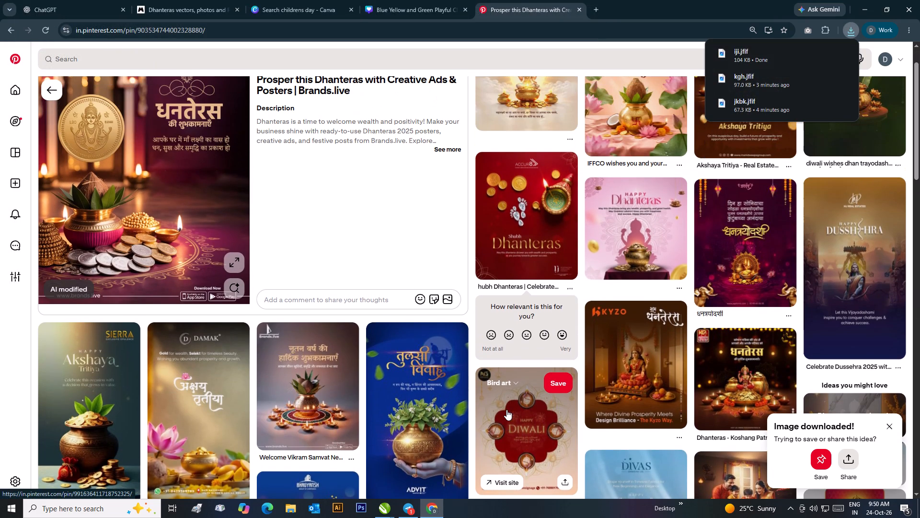
pyautogui.scroll(-1, 473, 425)
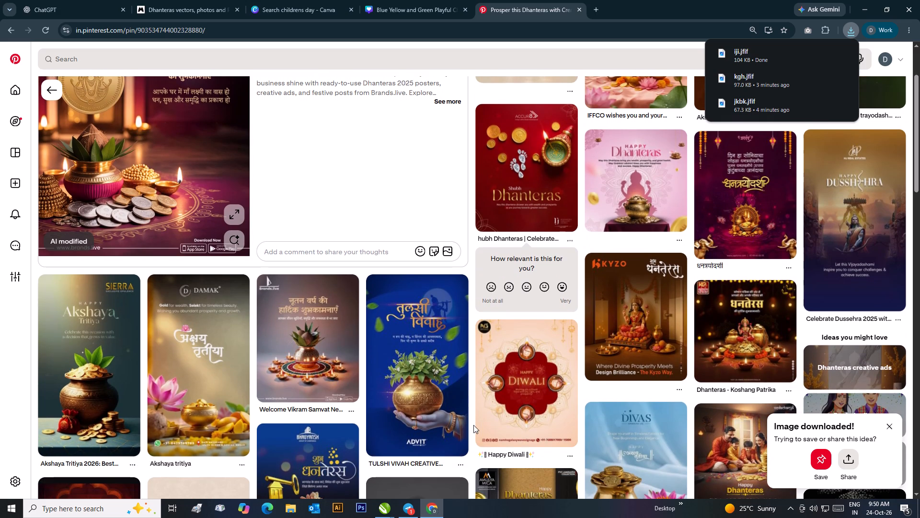
pyautogui.scroll(-2, 473, 425)
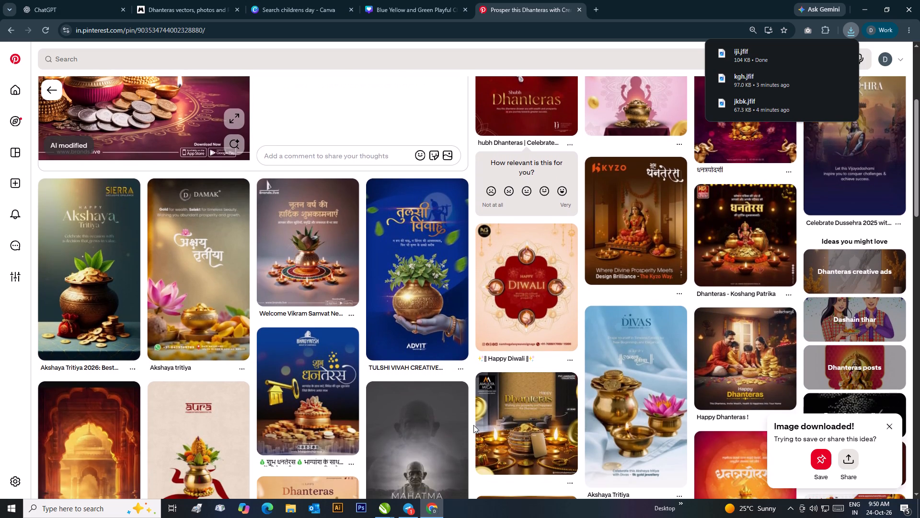
pyautogui.scroll(-5, 473, 425)
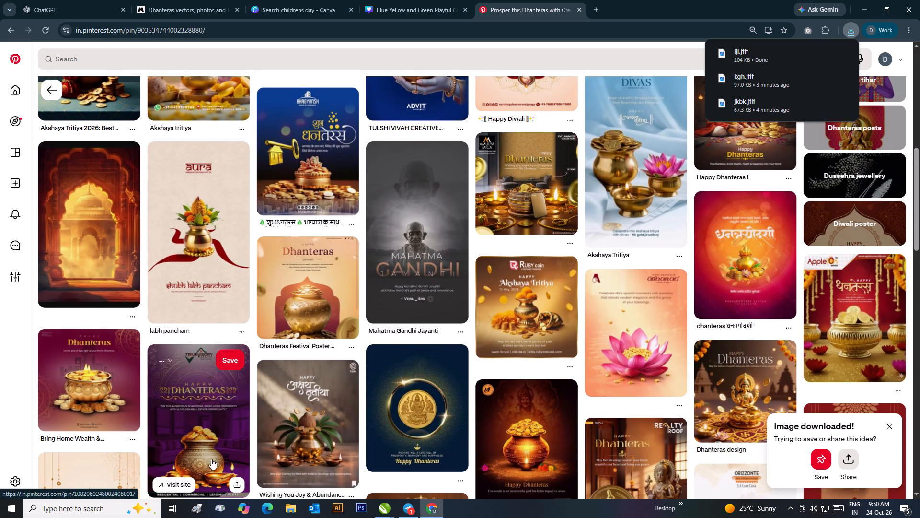
pyautogui.scroll(2, 80, 466)
pyautogui.scroll(-4, 79, 465)
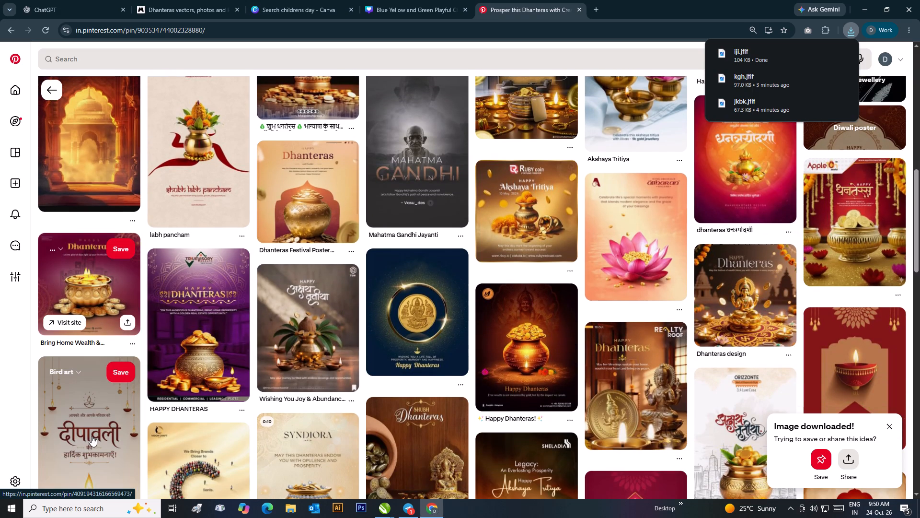
pyautogui.scroll(-3, 382, 380)
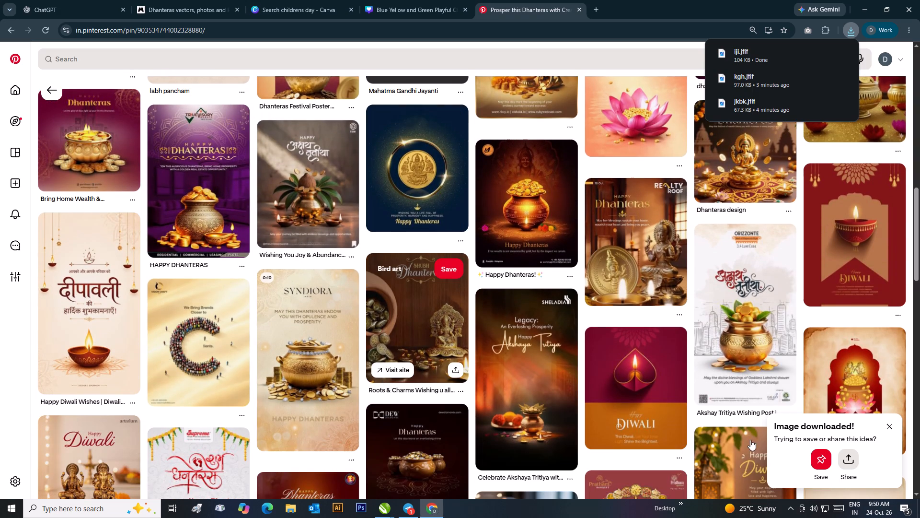
# Dismiss the image download notice and browse further through the pins related to the Brands.live Dhanteras poster for festival design references.
pyautogui.click(888, 427)
pyautogui.scroll(-1, 665, 424)
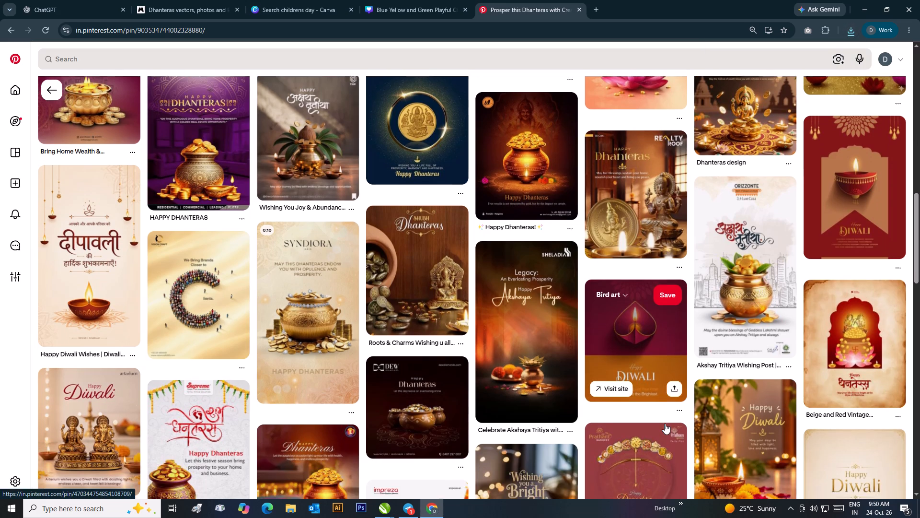
pyautogui.scroll(-4, 665, 424)
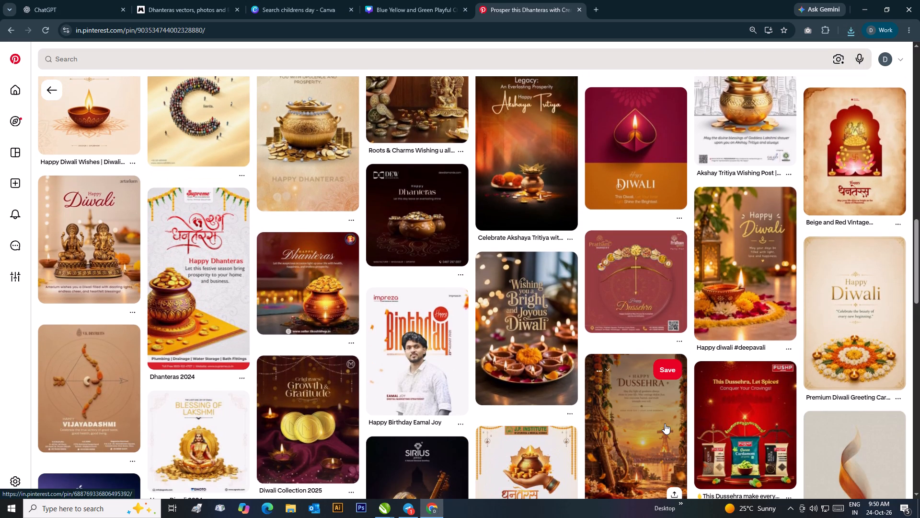
pyautogui.scroll(-2, 665, 424)
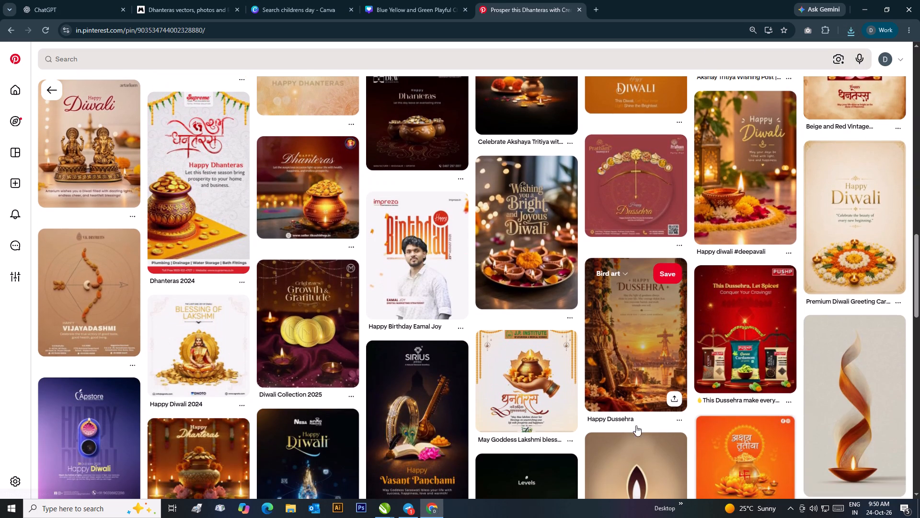
pyautogui.scroll(-5, 524, 414)
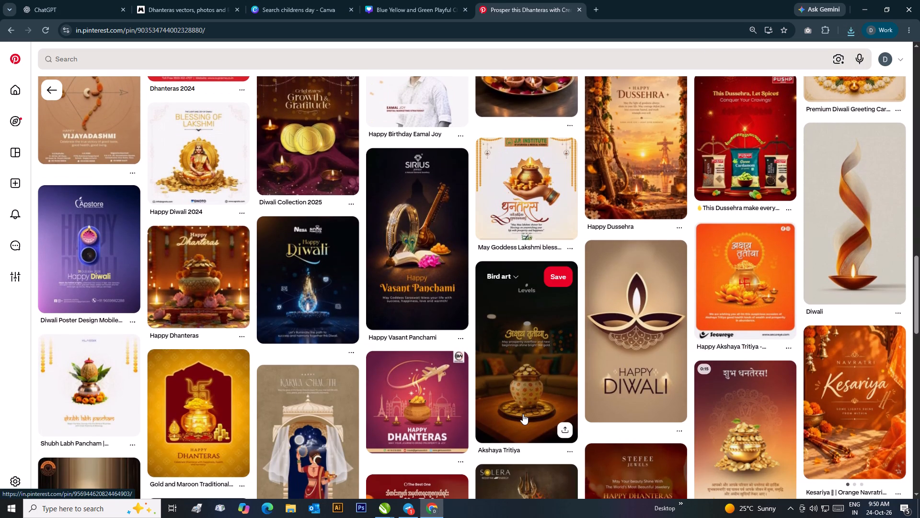
pyautogui.scroll(-1, 523, 414)
pyautogui.scroll(1, 523, 414)
pyautogui.scroll(-4, 523, 414)
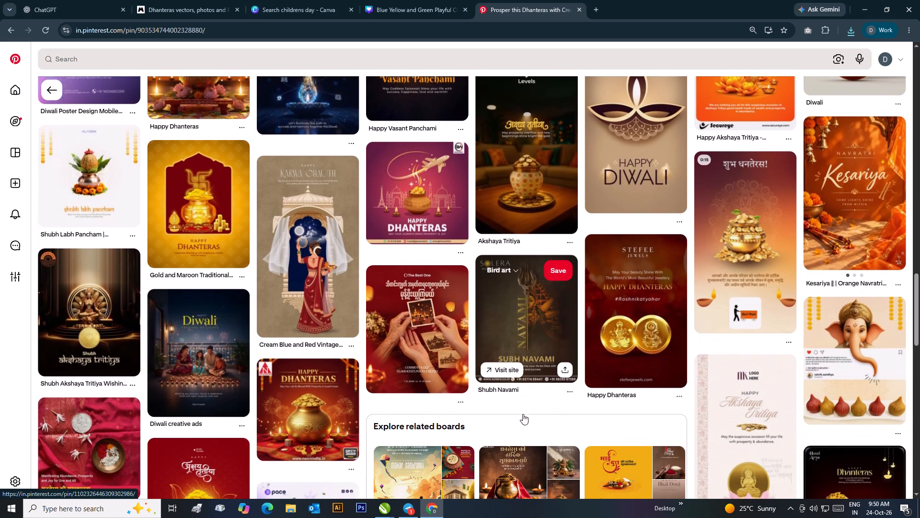
pyautogui.scroll(-6, 523, 414)
pyautogui.scroll(1, 523, 414)
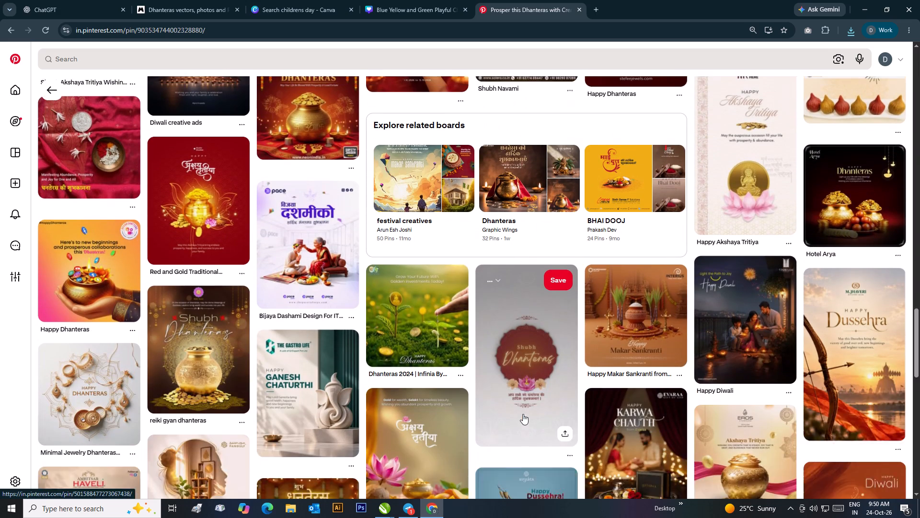
pyautogui.scroll(-3, 523, 414)
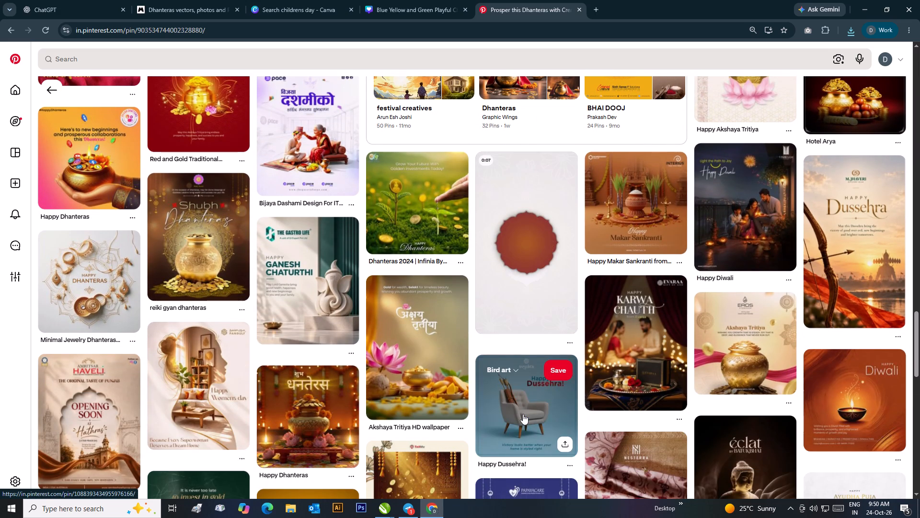
pyautogui.scroll(-5, 520, 416)
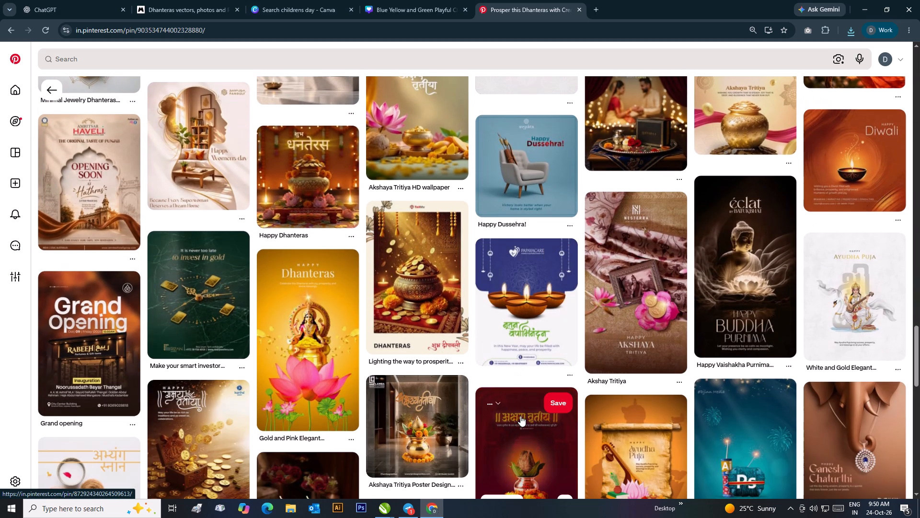
pyautogui.scroll(-3, 520, 416)
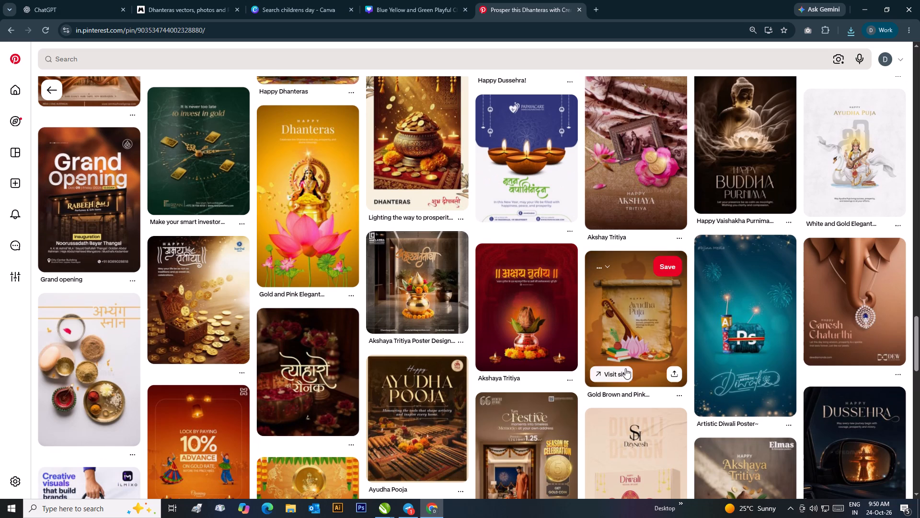
# Close the Pinterest pin page and return to the Children's Day Instagram post design in Canva with nothing selected.
pyautogui.click(579, 10)
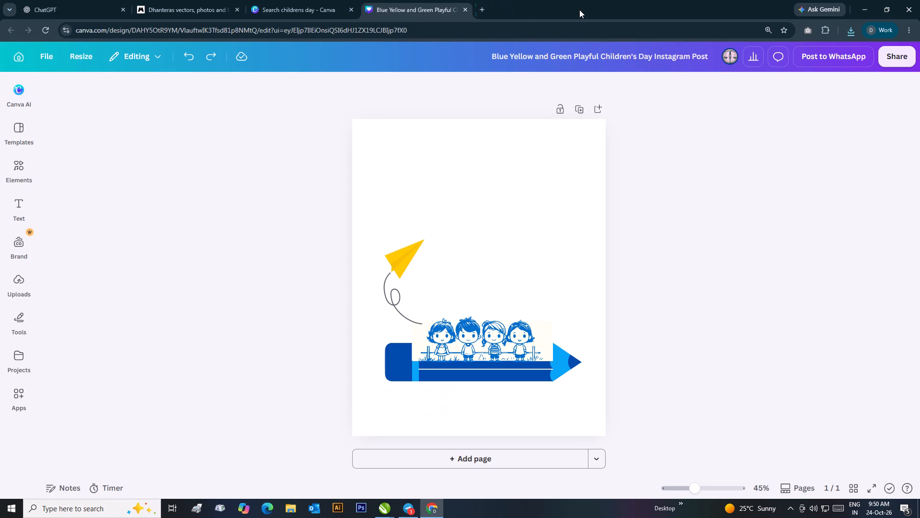
pyautogui.click(661, 323)
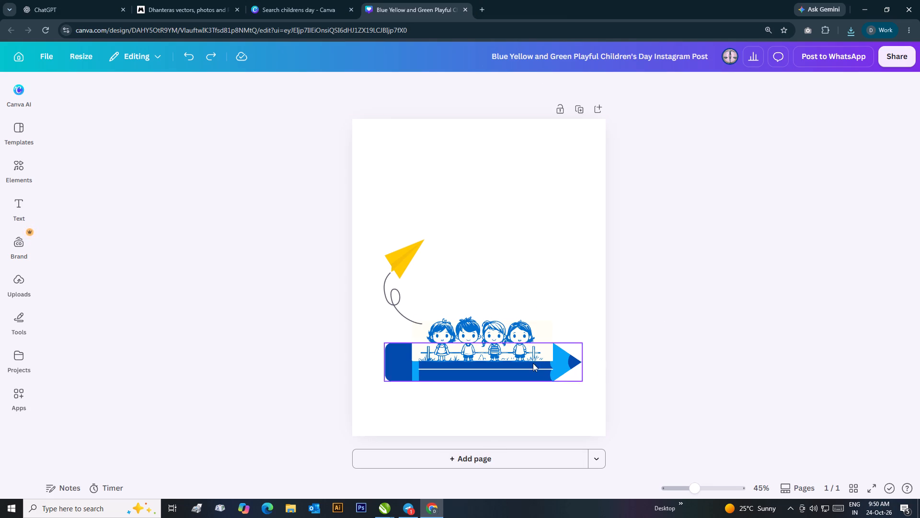
pyautogui.click(645, 338)
# Switch to CorelDRAW with the 7 TEMPLATE PERFORMER.cdr document.
pyautogui.click(395, 502)
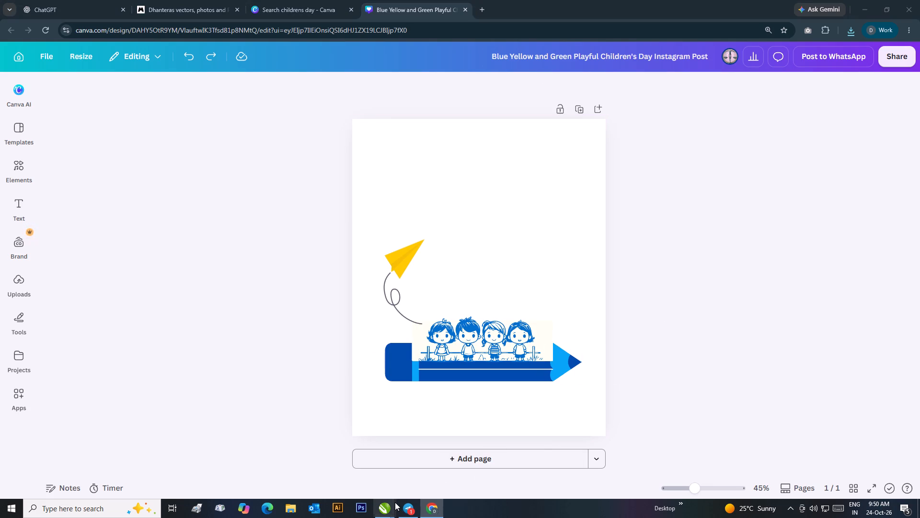
pyautogui.click(478, 471)
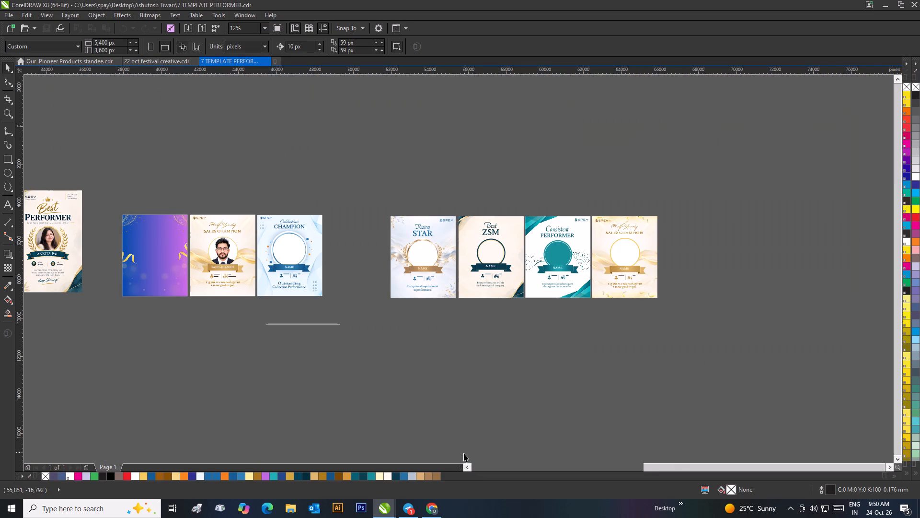
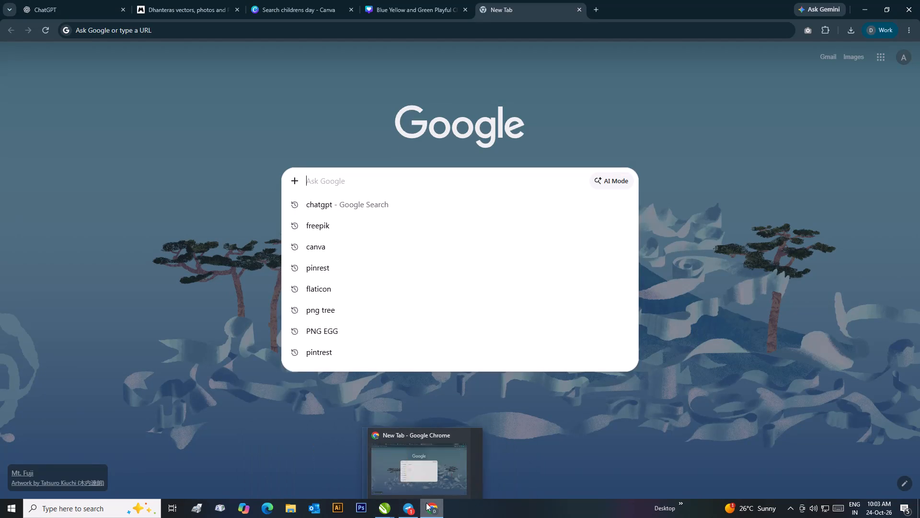
# Switch to the Canva children's day search and close the Blue Yellow and Green Playful Children's Day template preview.
pyautogui.click(426, 479)
pyautogui.click(286, 0)
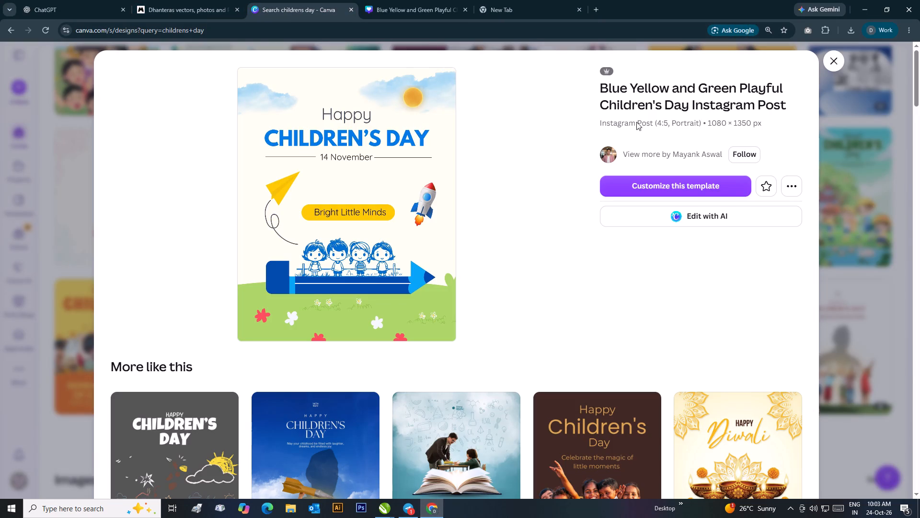
pyautogui.scroll(-5, 431, 465)
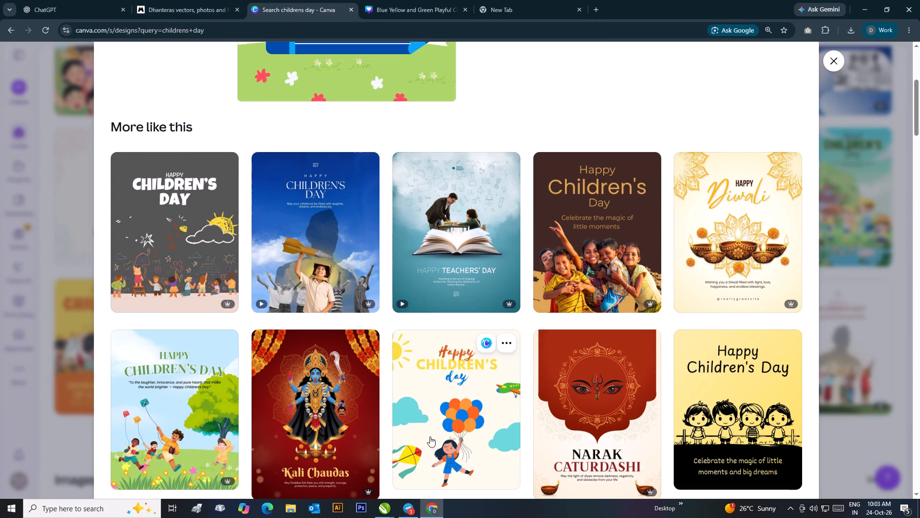
pyautogui.click(839, 60)
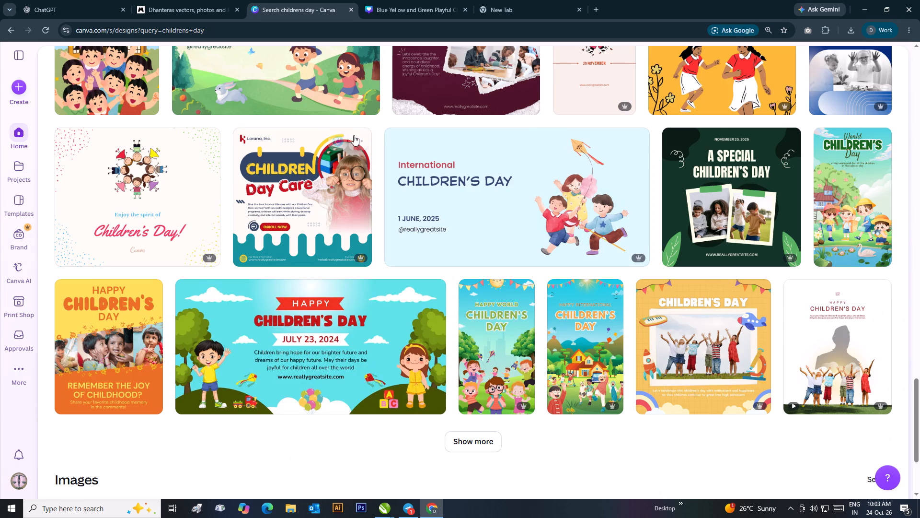
# Replace the children's day query in Canva's design search with dhanteras and run the search.
pyautogui.scroll(10, 352, 150)
pyautogui.scroll(1, 252, 158)
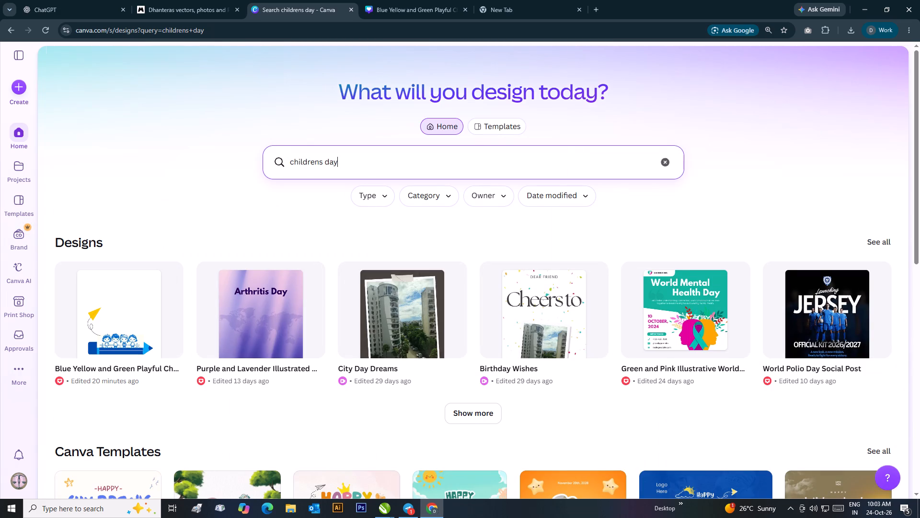
pyautogui.press('BackSpace')
pyautogui.press('BackSpace')
pyautogui.press('BackSpace')
pyautogui.press('BackSpace')
pyautogui.press('BackSpace')
pyautogui.press('BackSpace')
pyautogui.press('BackSpace')
pyautogui.press('BackSpace')
pyautogui.press('BackSpace')
pyautogui.press('BackSpace')
pyautogui.press('BackSpace')
pyautogui.press('BackSpace')
pyautogui.press('BackSpace')
pyautogui.press('BackSpace')
pyautogui.press('BackSpace')
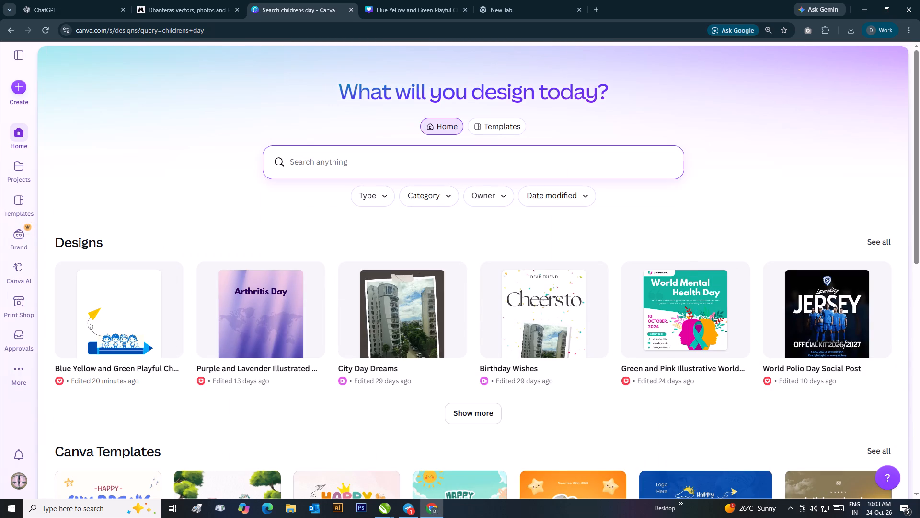
pyautogui.write('dhanteras')
pyautogui.press('Delete')
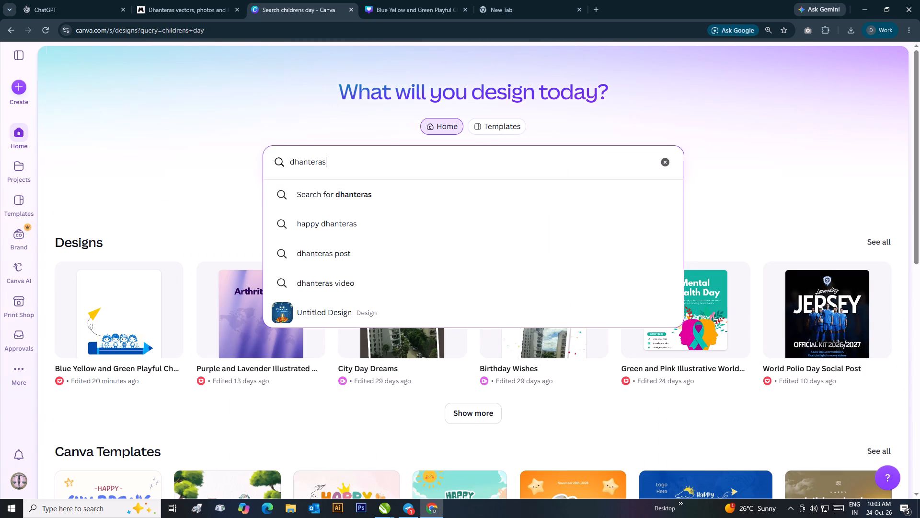
pyautogui.press('Return')
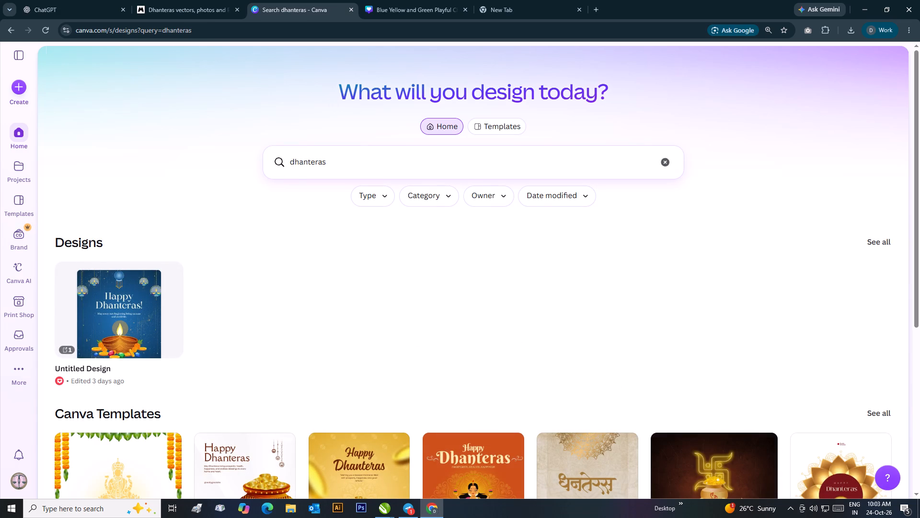
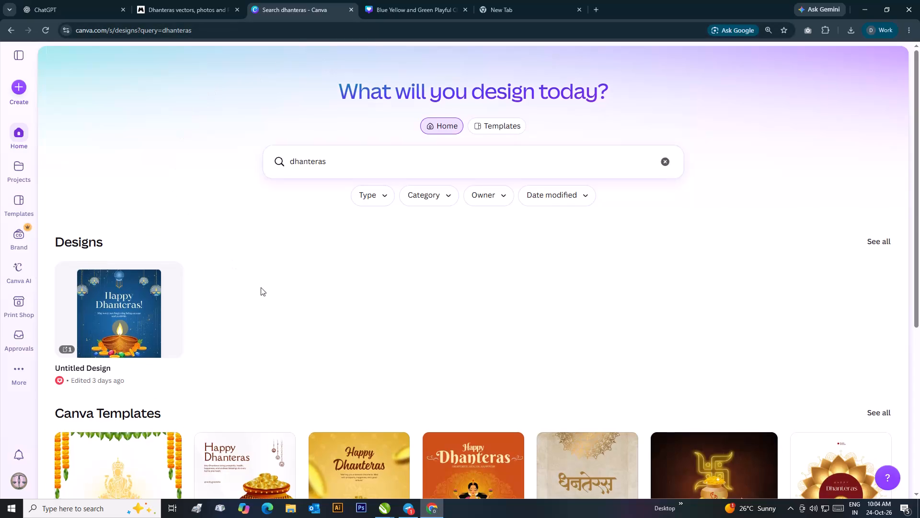
# Look through the Canva Dhanteras poster templates, expanding the results once, for a suitable design reference.
pyautogui.scroll(-4, 261, 287)
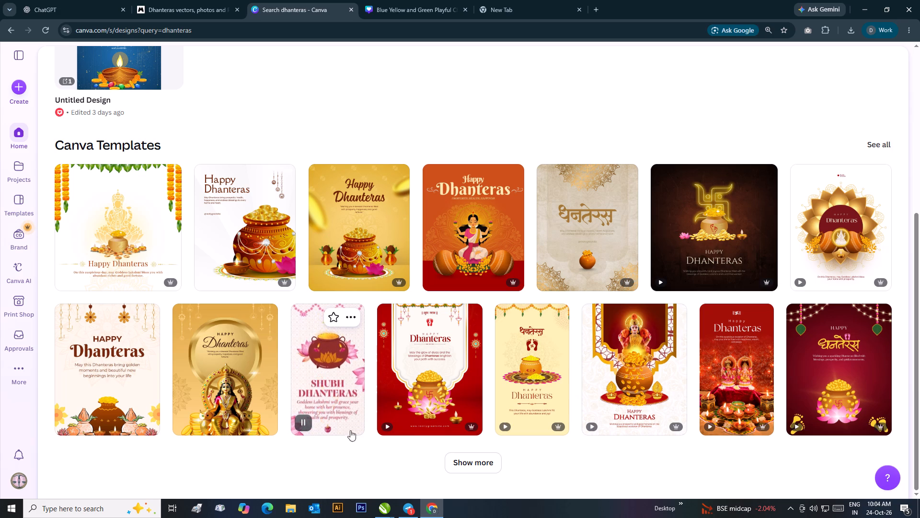
pyautogui.scroll(-4, 359, 435)
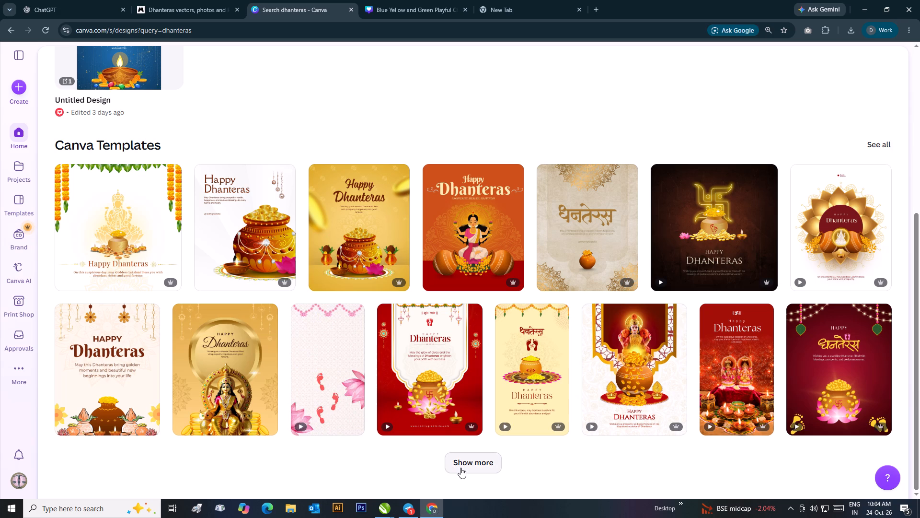
pyautogui.click(460, 468)
pyautogui.scroll(-4, 460, 468)
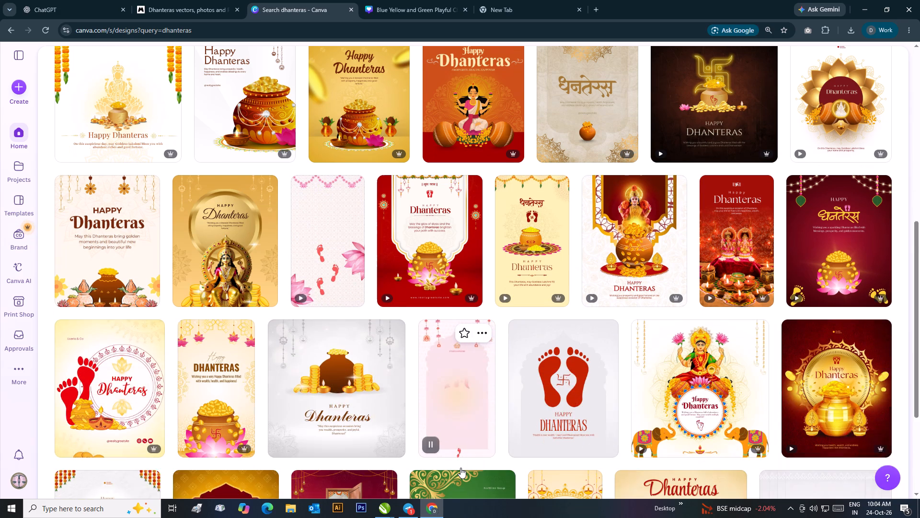
pyautogui.scroll(-1, 460, 468)
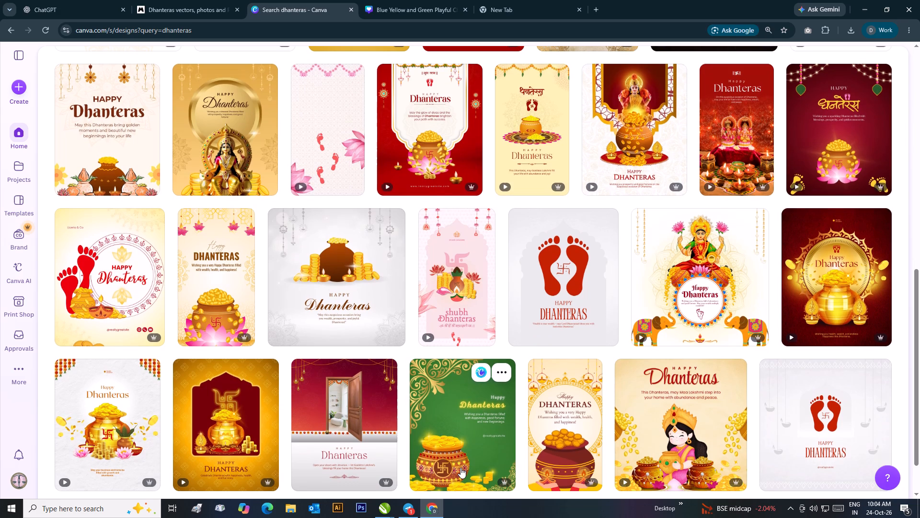
pyautogui.scroll(-2, 460, 468)
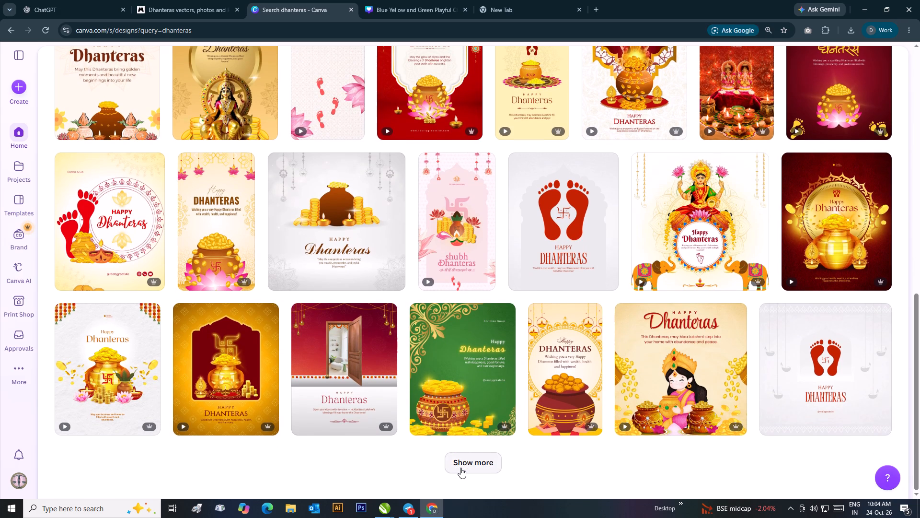
pyautogui.scroll(-1, 458, 468)
pyautogui.scroll(-2, 419, 457)
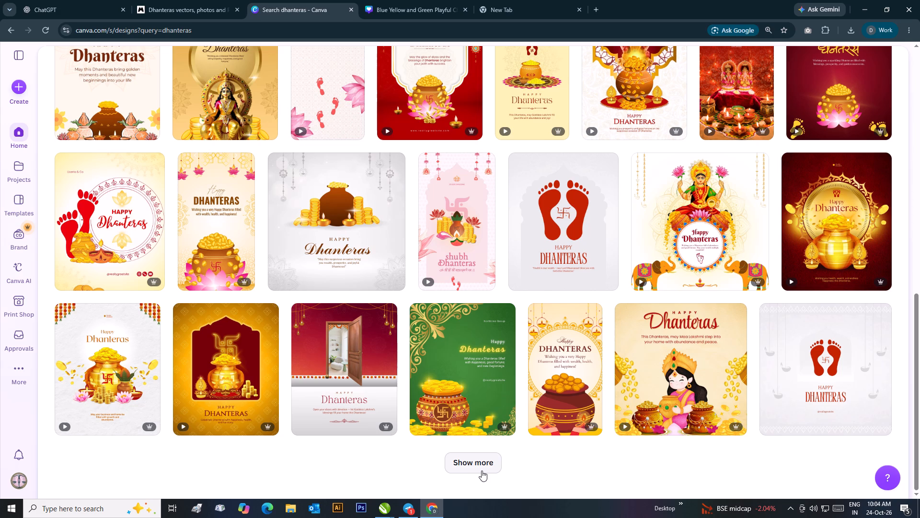
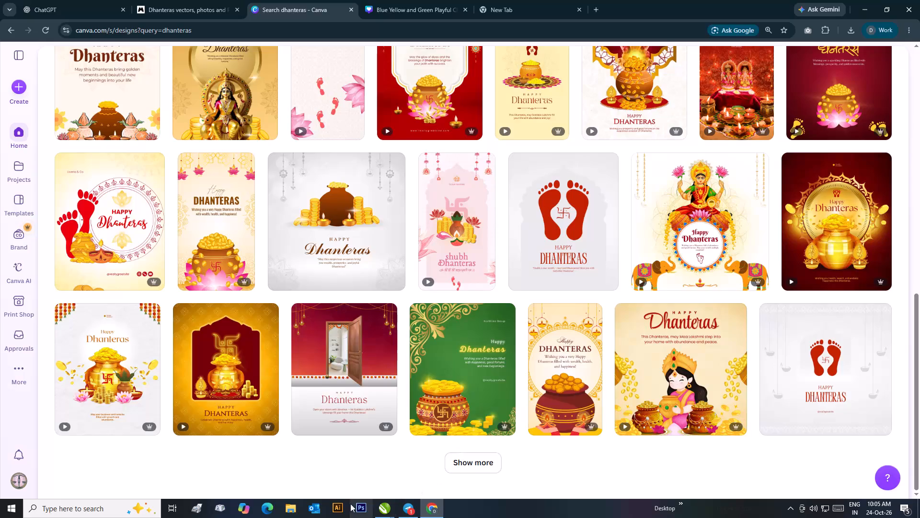
# Open the Red and Gold Illustrated Dhanteras Greetings Instagram Post template preview and look through its similar templates for a design reference.
pyautogui.scroll(2, 304, 410)
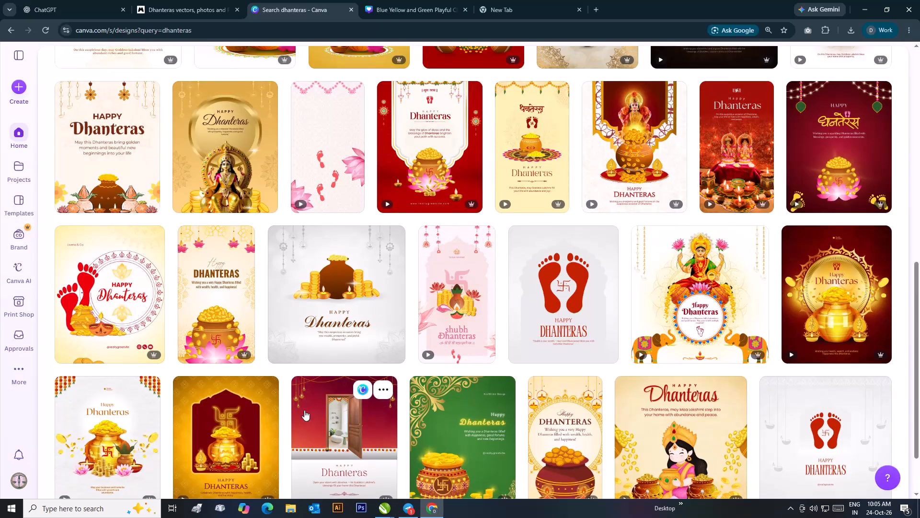
pyautogui.click(416, 167)
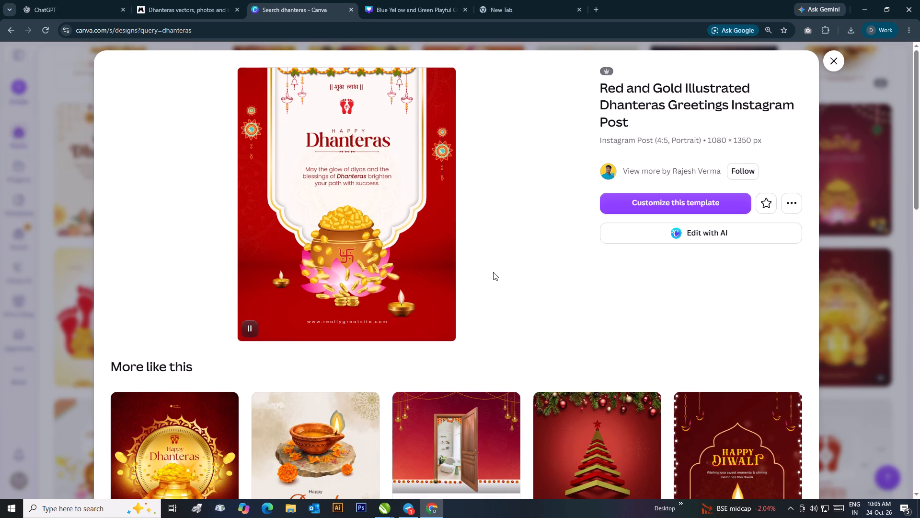
pyautogui.scroll(-4, 372, 259)
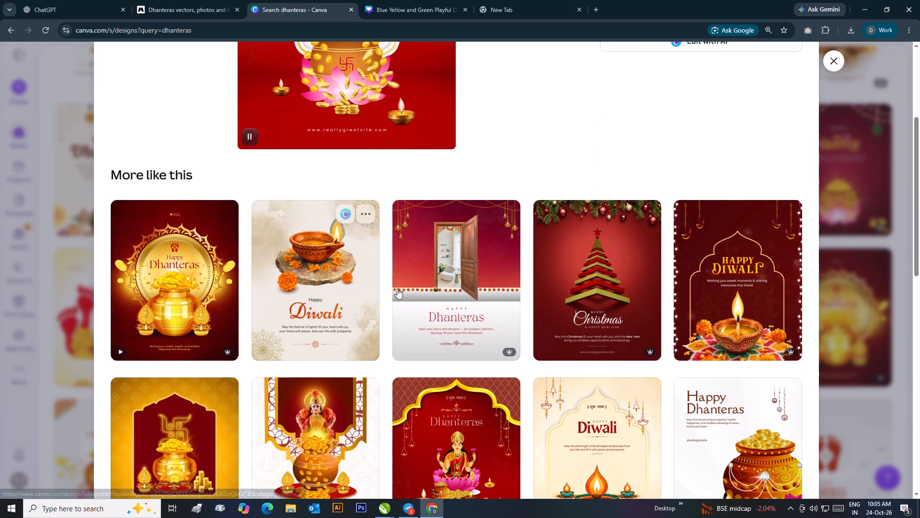
pyautogui.scroll(-4, 400, 293)
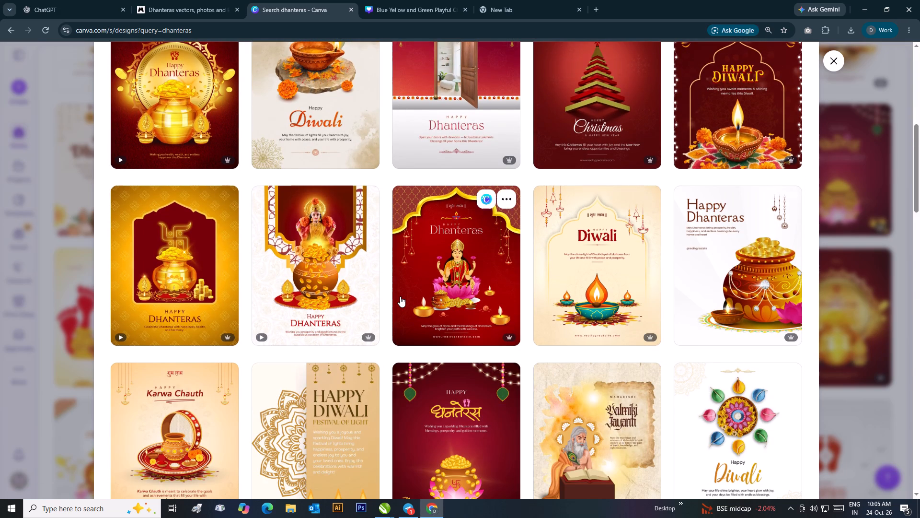
pyautogui.scroll(-3, 400, 296)
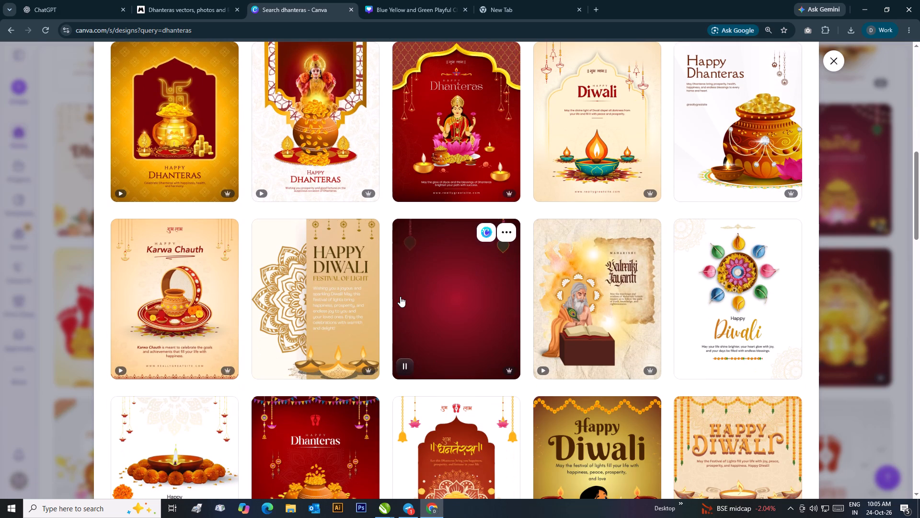
pyautogui.scroll(-3, 400, 296)
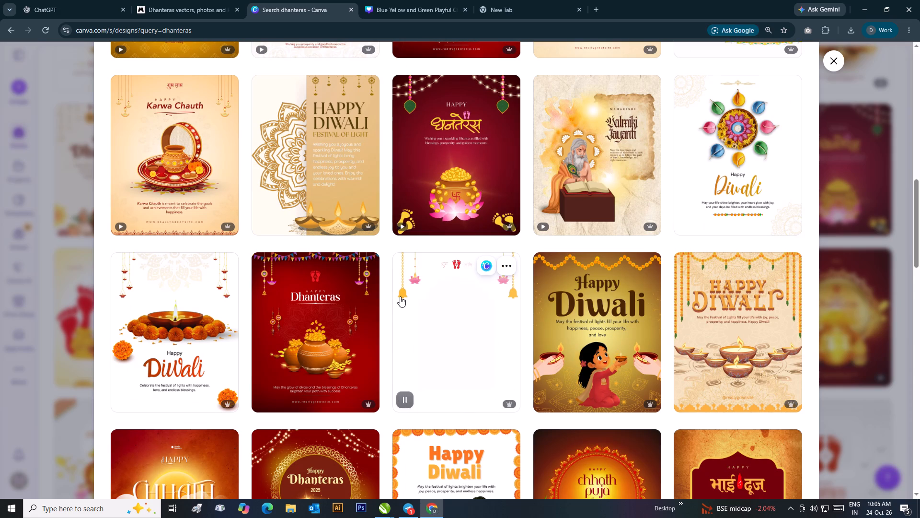
pyautogui.scroll(-3, 400, 296)
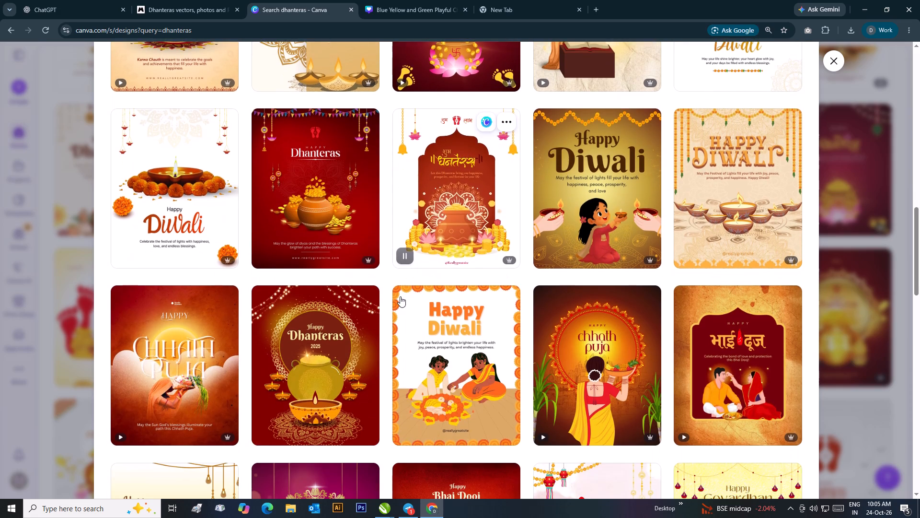
pyautogui.scroll(-5, 400, 296)
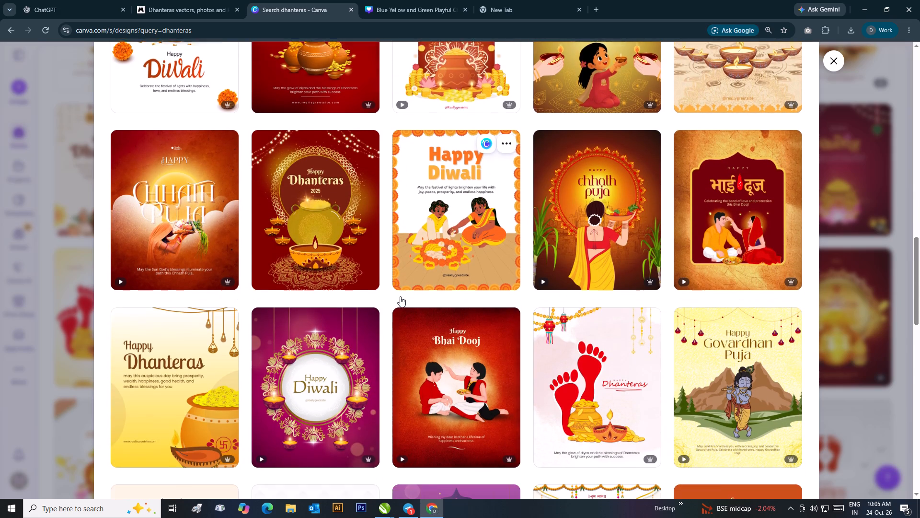
pyautogui.scroll(-4, 400, 296)
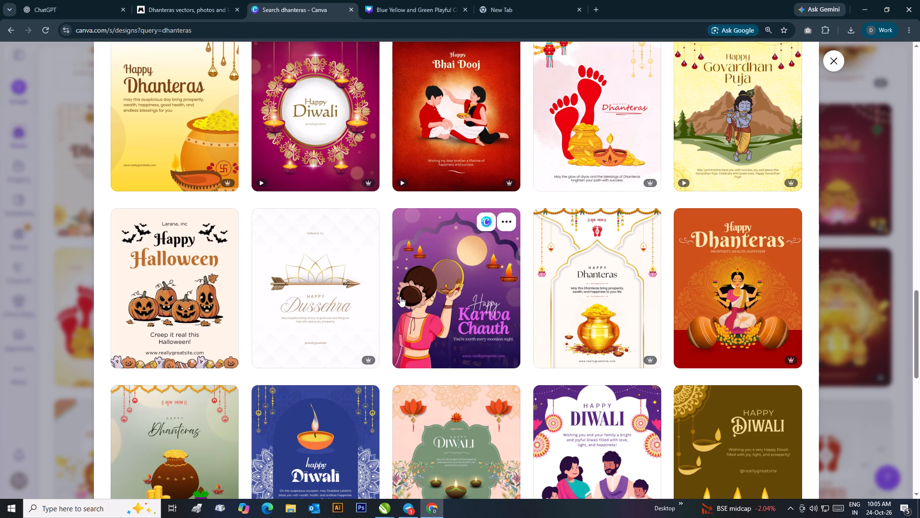
# Look through more of the Canva Dhanteras poster templates for a suitable design to use.
pyautogui.scroll(-4, 400, 296)
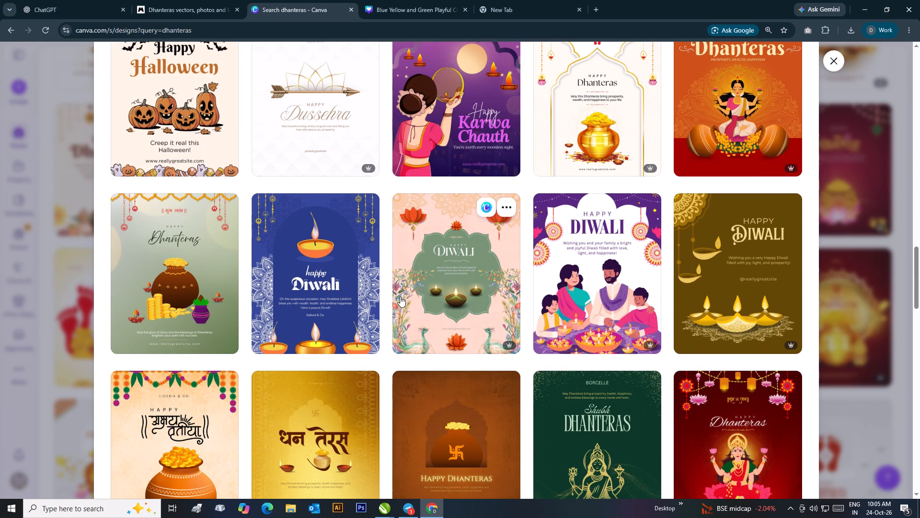
pyautogui.scroll(-4, 400, 296)
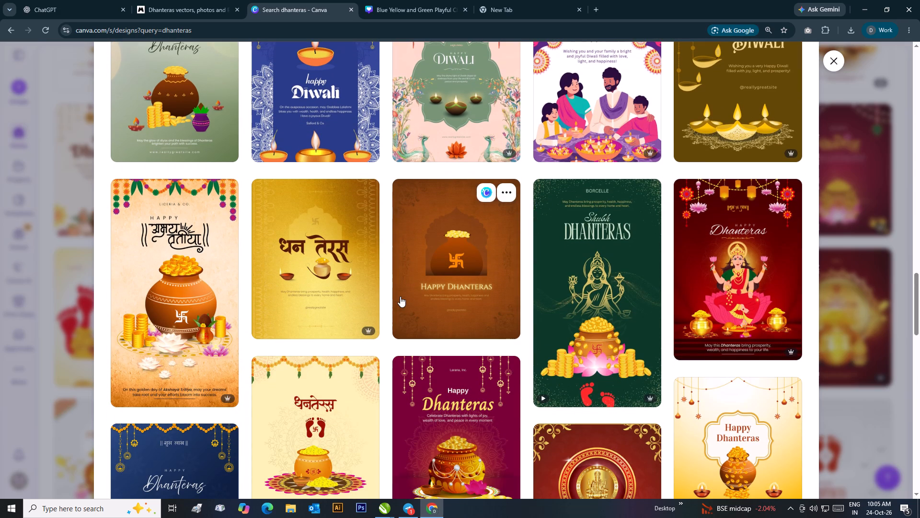
pyautogui.scroll(-3, 400, 296)
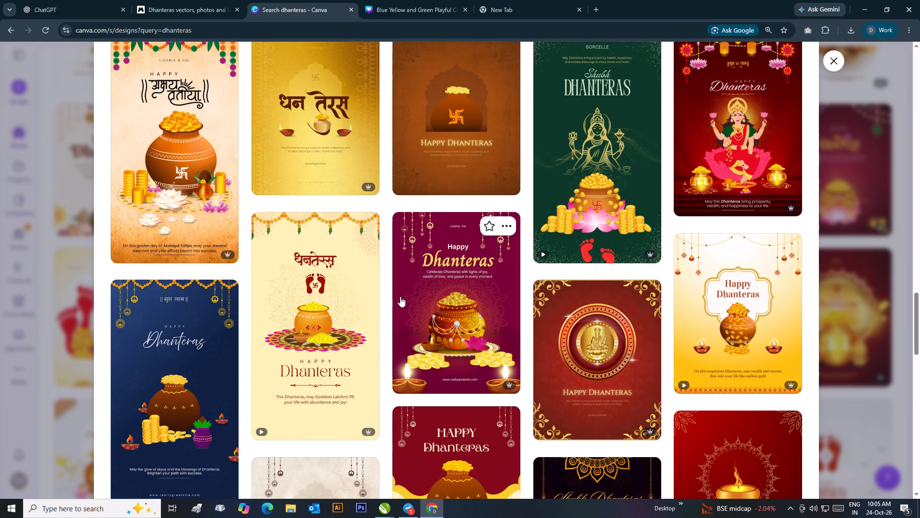
pyautogui.scroll(-2, 400, 296)
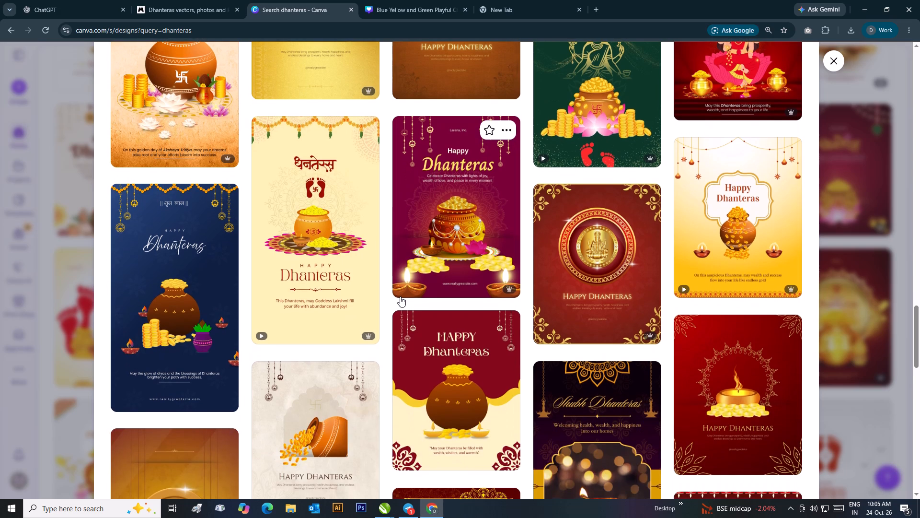
pyautogui.scroll(-2, 400, 296)
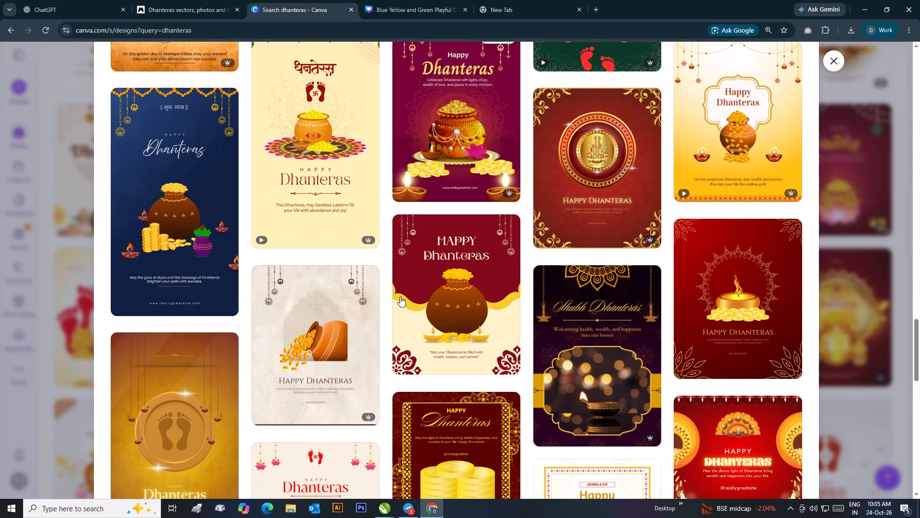
pyautogui.scroll(-2, 400, 296)
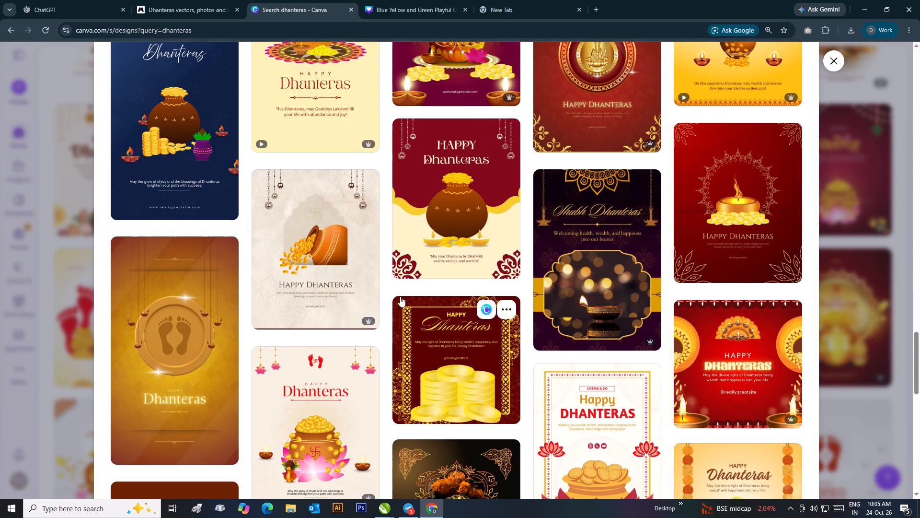
pyautogui.scroll(-5, 400, 296)
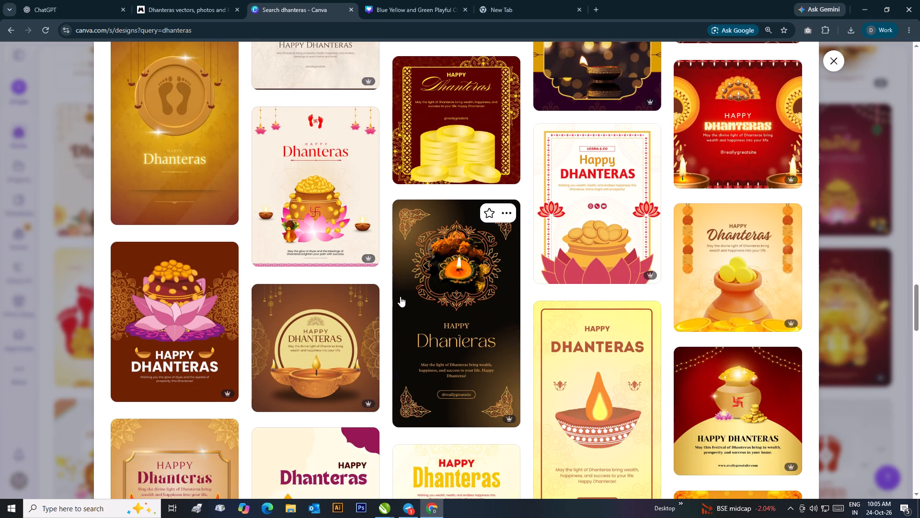
pyautogui.scroll(-3, 400, 296)
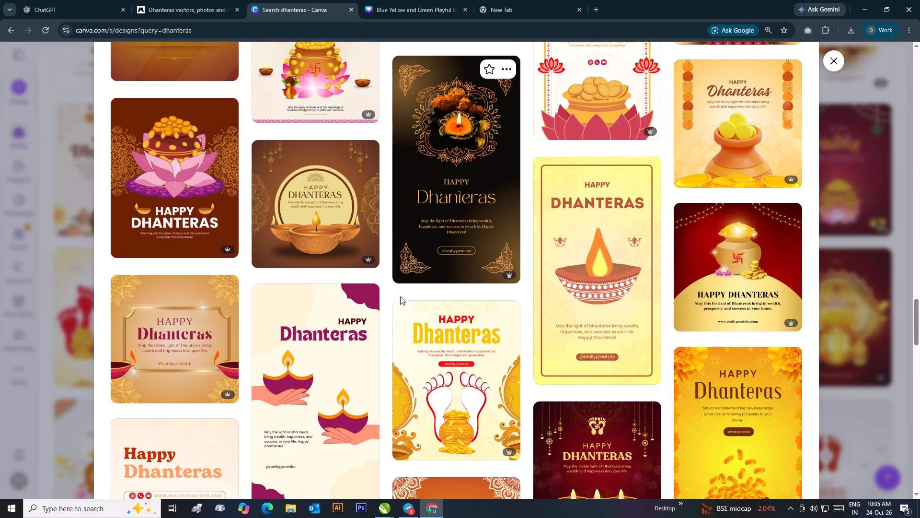
pyautogui.scroll(-2, 400, 296)
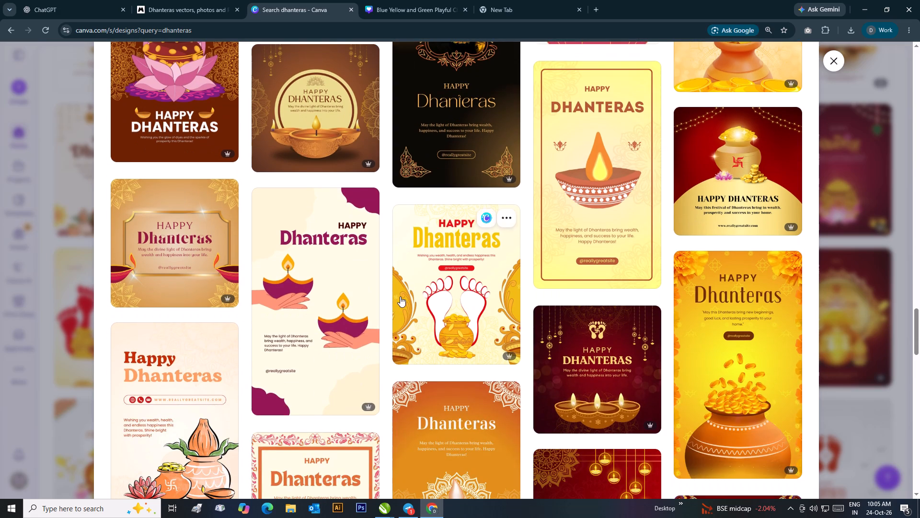
pyautogui.scroll(-4, 400, 296)
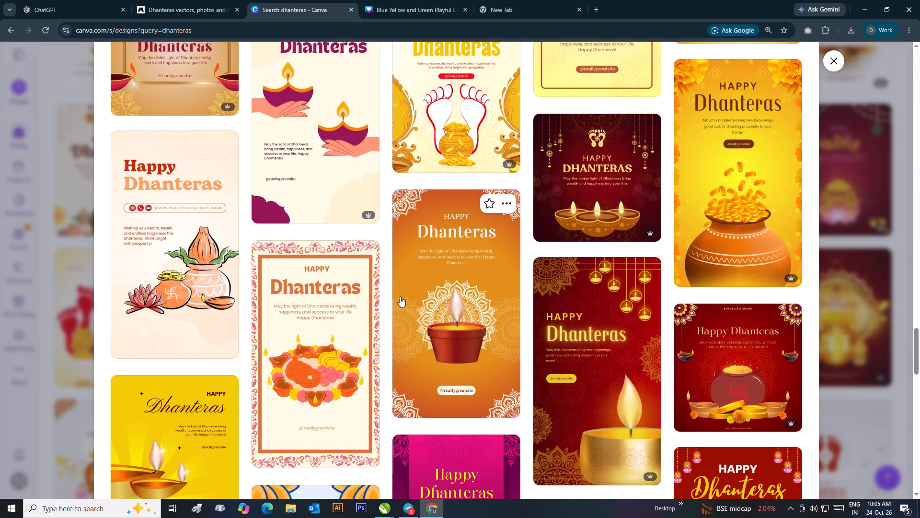
pyautogui.scroll(-6, 400, 296)
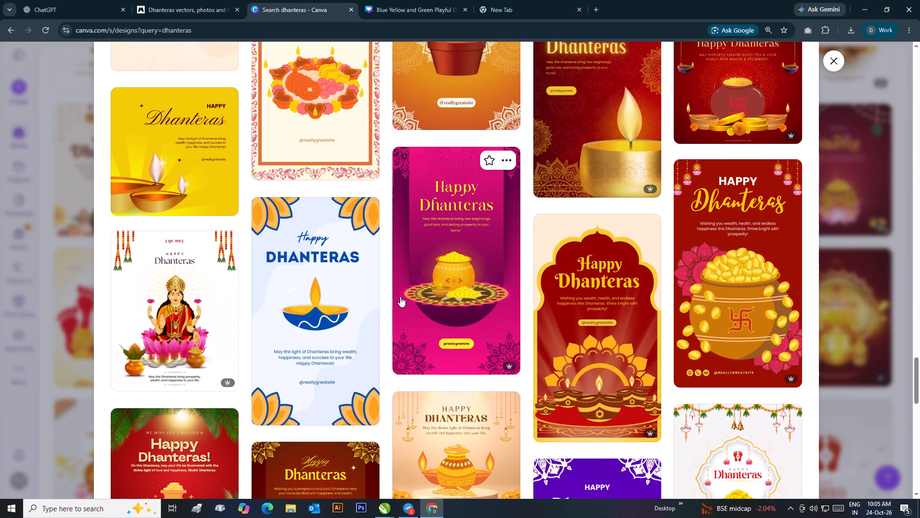
pyautogui.scroll(-5, 400, 296)
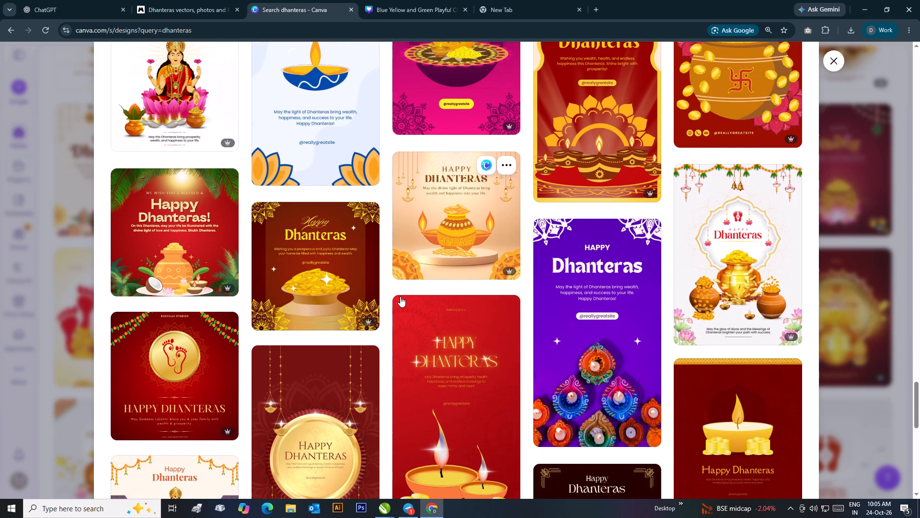
pyautogui.scroll(-3, 400, 296)
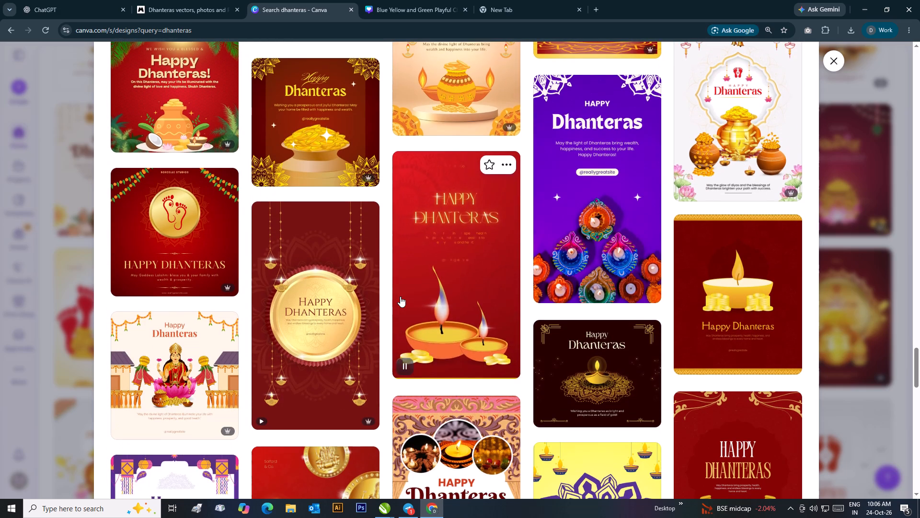
pyautogui.scroll(-6, 400, 296)
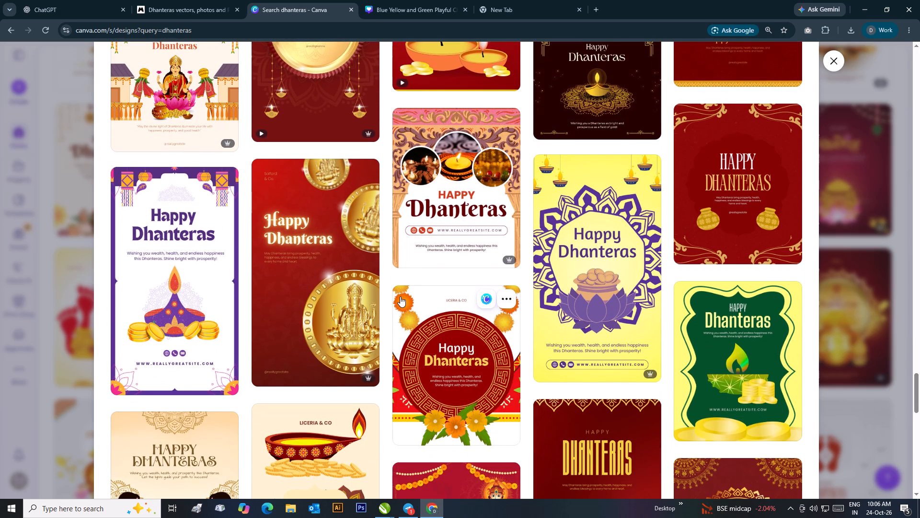
pyautogui.scroll(-3, 400, 296)
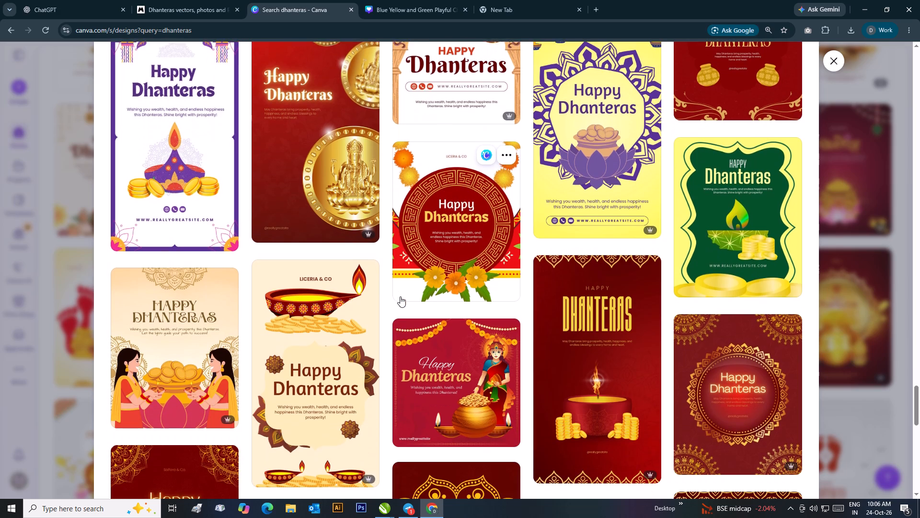
pyautogui.scroll(-5, 400, 296)
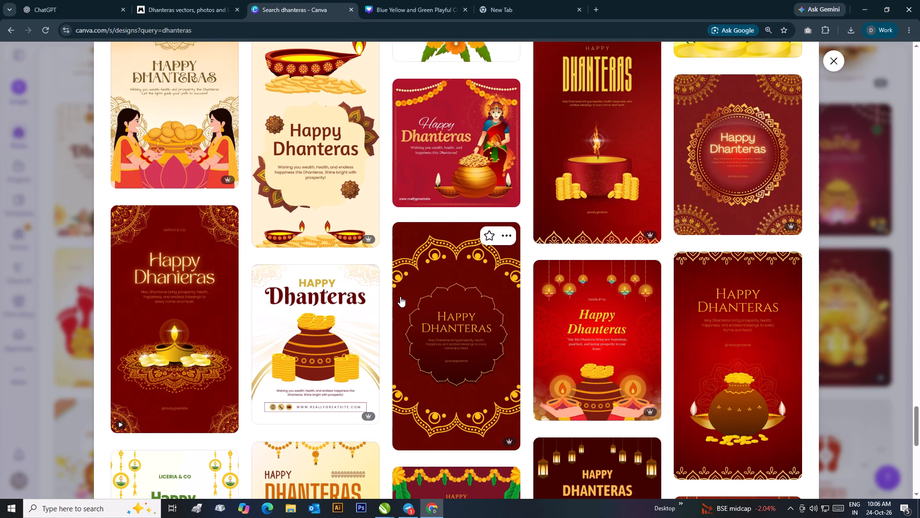
# Finish browsing the similar Dhanteras templates and open the Red and Gold Illustrated Dhanteras Greetings Instagram Post template for customization.
pyautogui.scroll(-6, 400, 296)
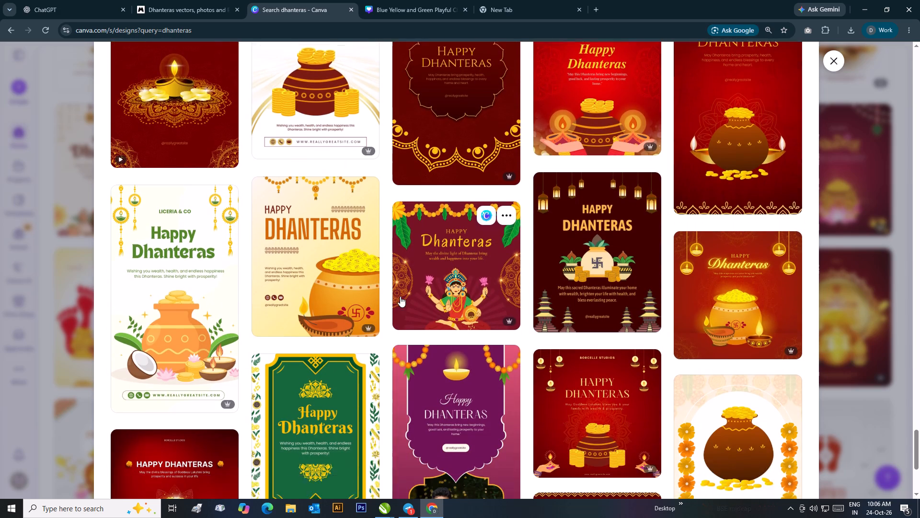
pyautogui.scroll(-6, 400, 296)
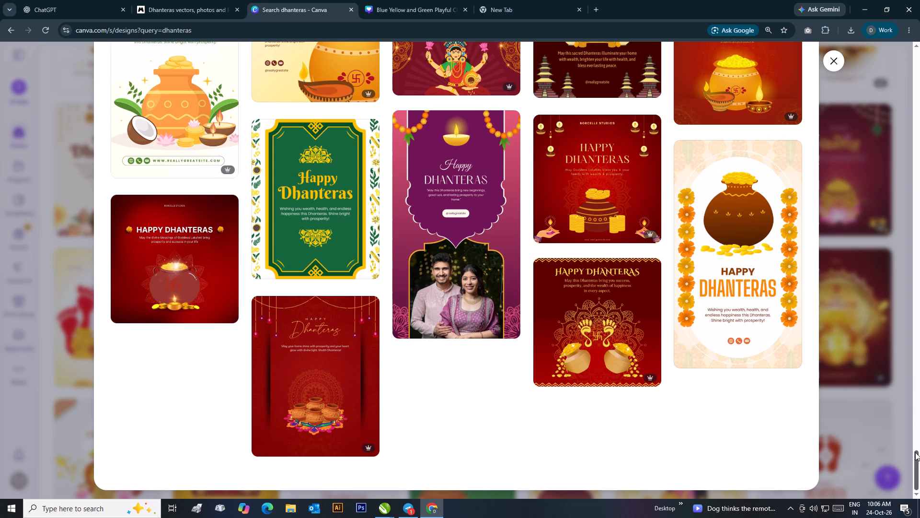
pyautogui.moveTo(915, 455); pyautogui.dragTo(896, 107)
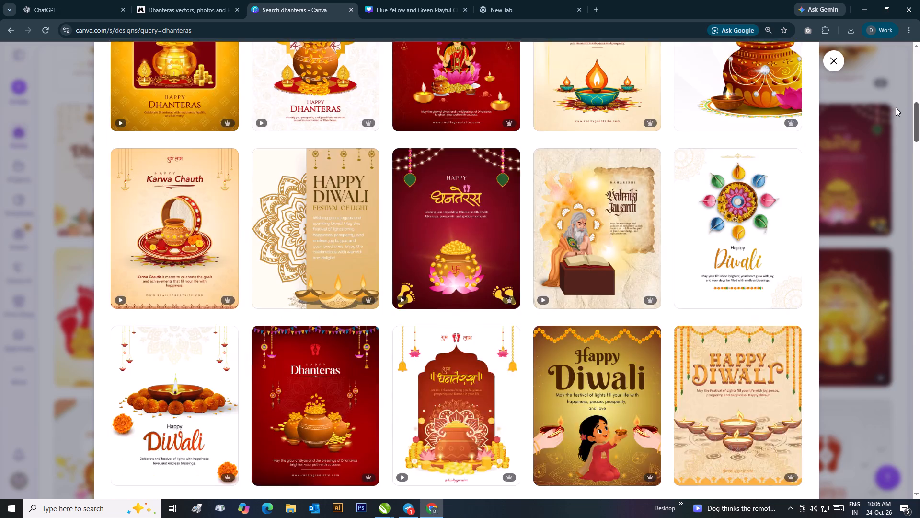
pyautogui.moveTo(896, 107); pyautogui.dragTo(904, 42)
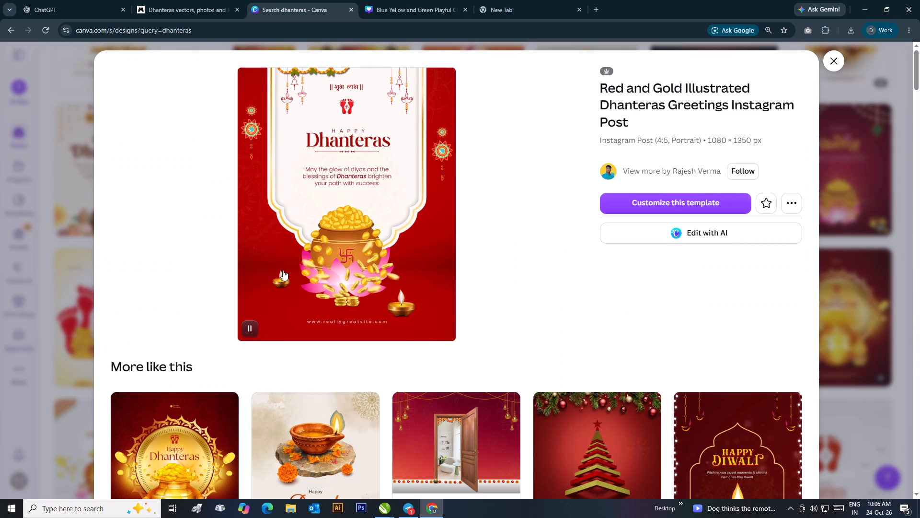
pyautogui.click(691, 200)
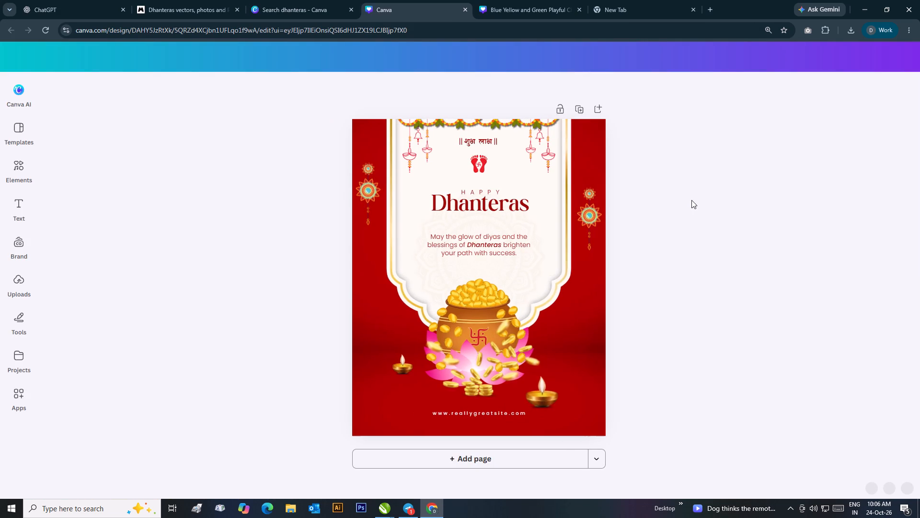
pyautogui.click(664, 221)
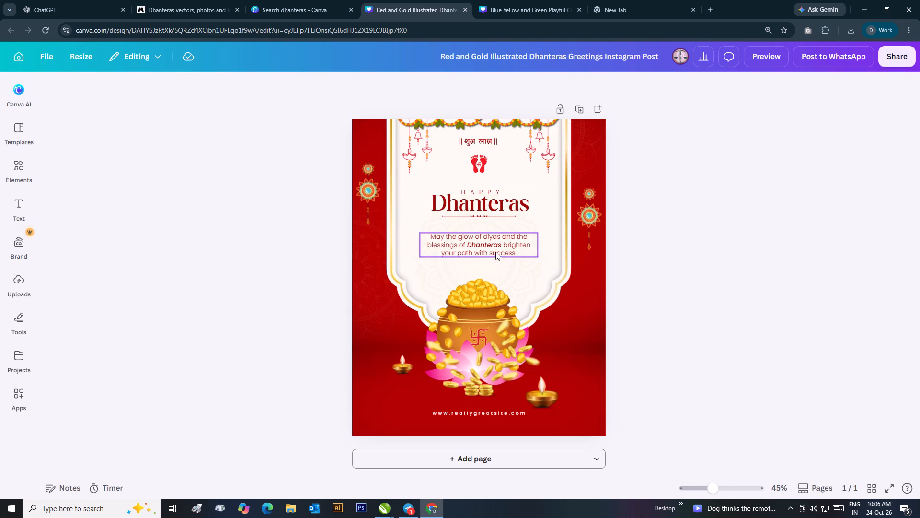
# Delete the greeting message, the Dhanteras heading, the HAPPY text and the ornamental divider line from the white central panel.
pyautogui.click(491, 247)
pyautogui.press('Delete')
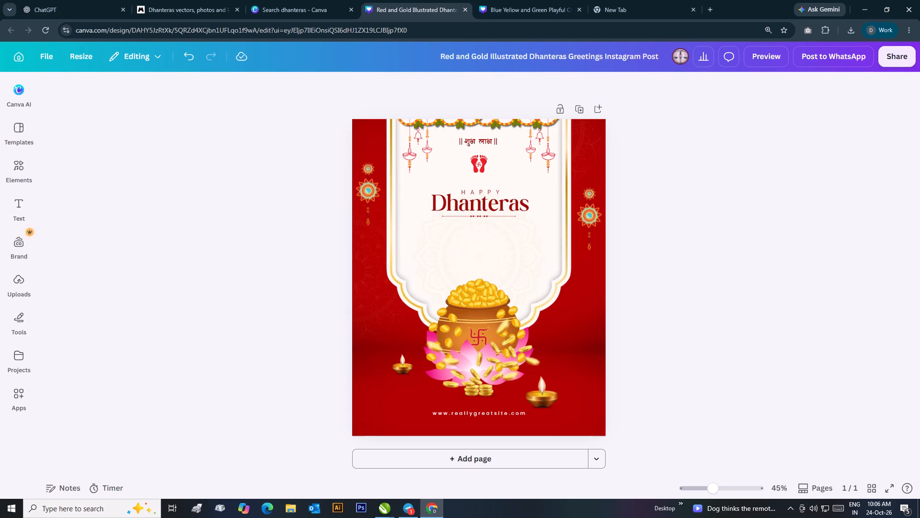
pyautogui.click(489, 202)
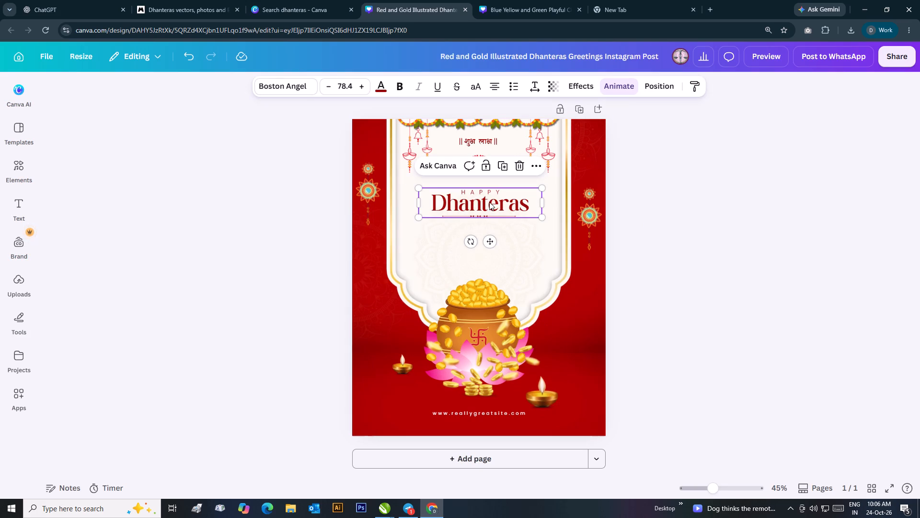
pyautogui.click(653, 244)
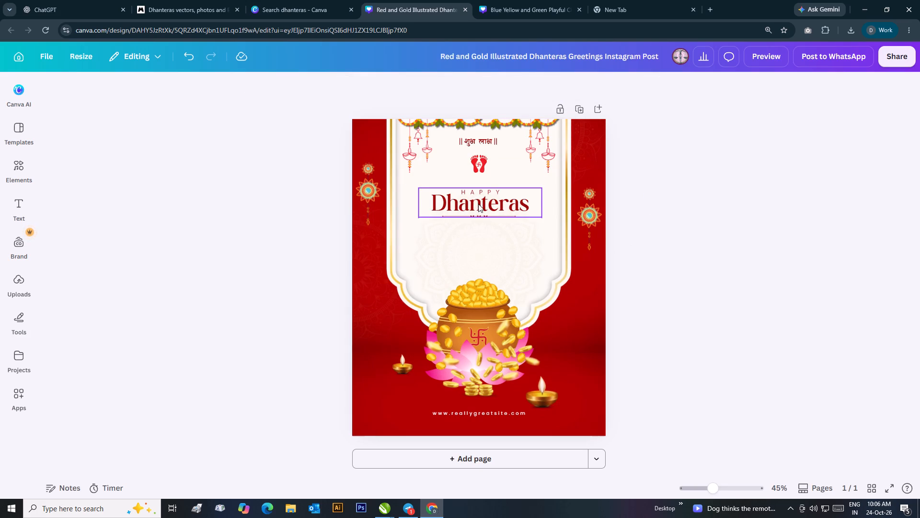
pyautogui.click(478, 204)
pyautogui.press('Delete')
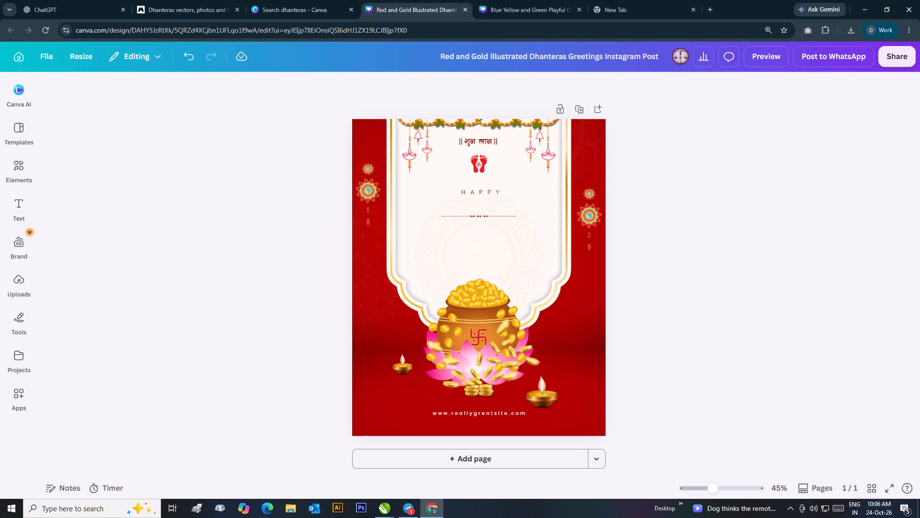
pyautogui.click(487, 190)
pyautogui.press('Delete')
pyautogui.click(469, 217)
pyautogui.press('Delete')
# Delete the website address line at the bottom of the red and gold Dhanteras design.
pyautogui.click(506, 413)
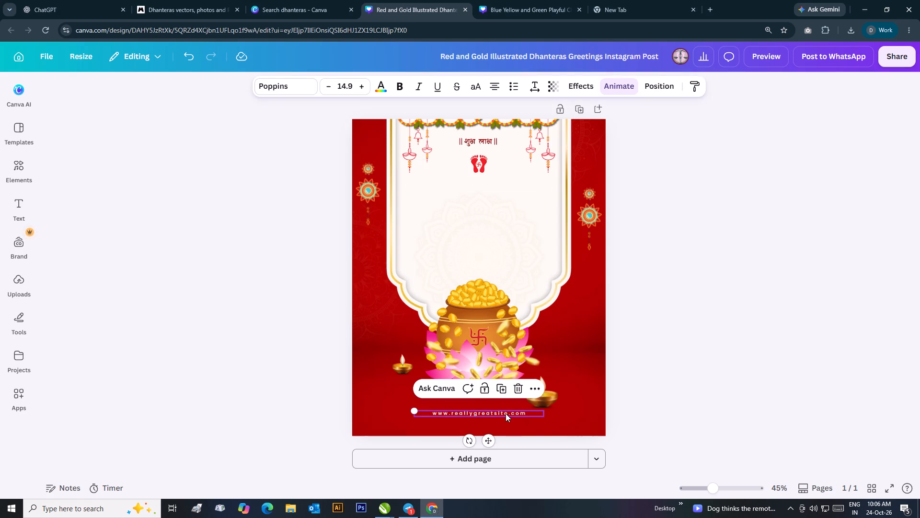
pyautogui.press('Delete')
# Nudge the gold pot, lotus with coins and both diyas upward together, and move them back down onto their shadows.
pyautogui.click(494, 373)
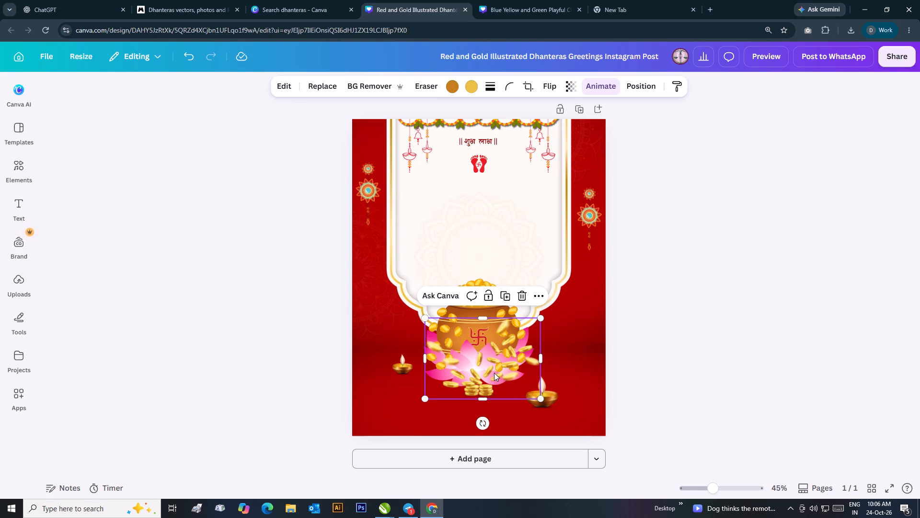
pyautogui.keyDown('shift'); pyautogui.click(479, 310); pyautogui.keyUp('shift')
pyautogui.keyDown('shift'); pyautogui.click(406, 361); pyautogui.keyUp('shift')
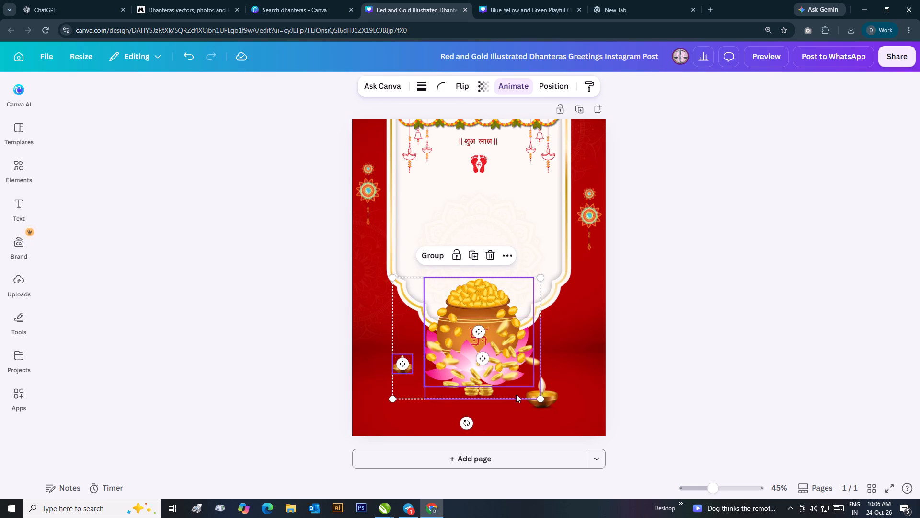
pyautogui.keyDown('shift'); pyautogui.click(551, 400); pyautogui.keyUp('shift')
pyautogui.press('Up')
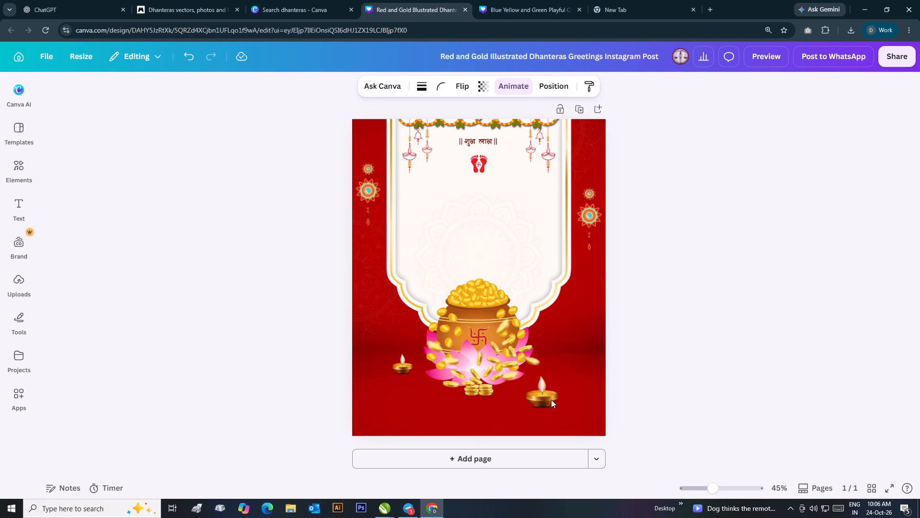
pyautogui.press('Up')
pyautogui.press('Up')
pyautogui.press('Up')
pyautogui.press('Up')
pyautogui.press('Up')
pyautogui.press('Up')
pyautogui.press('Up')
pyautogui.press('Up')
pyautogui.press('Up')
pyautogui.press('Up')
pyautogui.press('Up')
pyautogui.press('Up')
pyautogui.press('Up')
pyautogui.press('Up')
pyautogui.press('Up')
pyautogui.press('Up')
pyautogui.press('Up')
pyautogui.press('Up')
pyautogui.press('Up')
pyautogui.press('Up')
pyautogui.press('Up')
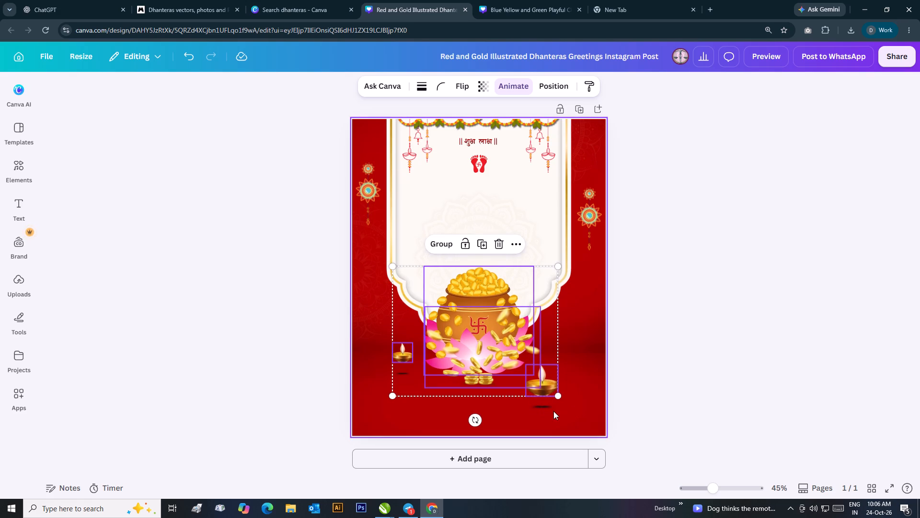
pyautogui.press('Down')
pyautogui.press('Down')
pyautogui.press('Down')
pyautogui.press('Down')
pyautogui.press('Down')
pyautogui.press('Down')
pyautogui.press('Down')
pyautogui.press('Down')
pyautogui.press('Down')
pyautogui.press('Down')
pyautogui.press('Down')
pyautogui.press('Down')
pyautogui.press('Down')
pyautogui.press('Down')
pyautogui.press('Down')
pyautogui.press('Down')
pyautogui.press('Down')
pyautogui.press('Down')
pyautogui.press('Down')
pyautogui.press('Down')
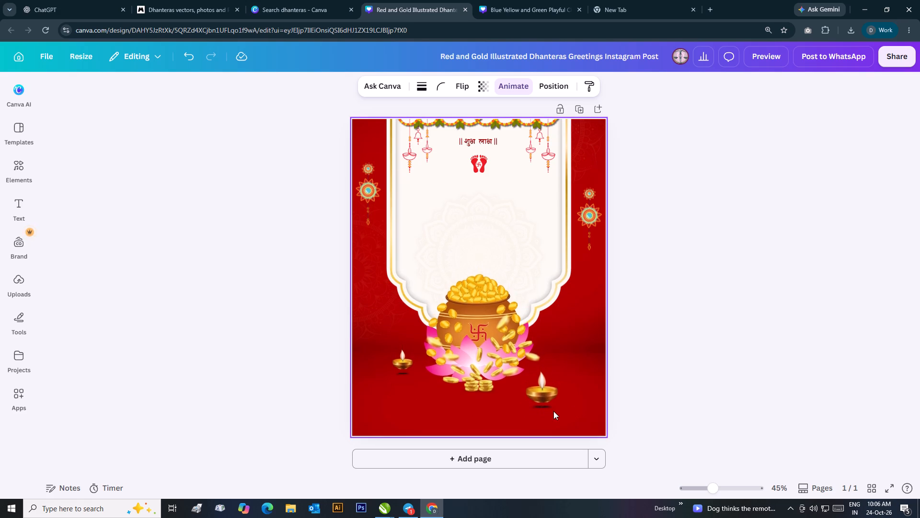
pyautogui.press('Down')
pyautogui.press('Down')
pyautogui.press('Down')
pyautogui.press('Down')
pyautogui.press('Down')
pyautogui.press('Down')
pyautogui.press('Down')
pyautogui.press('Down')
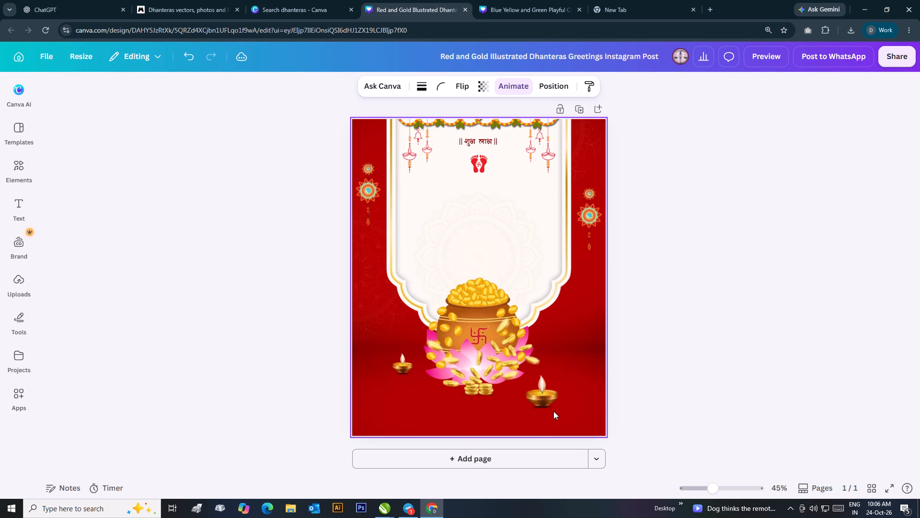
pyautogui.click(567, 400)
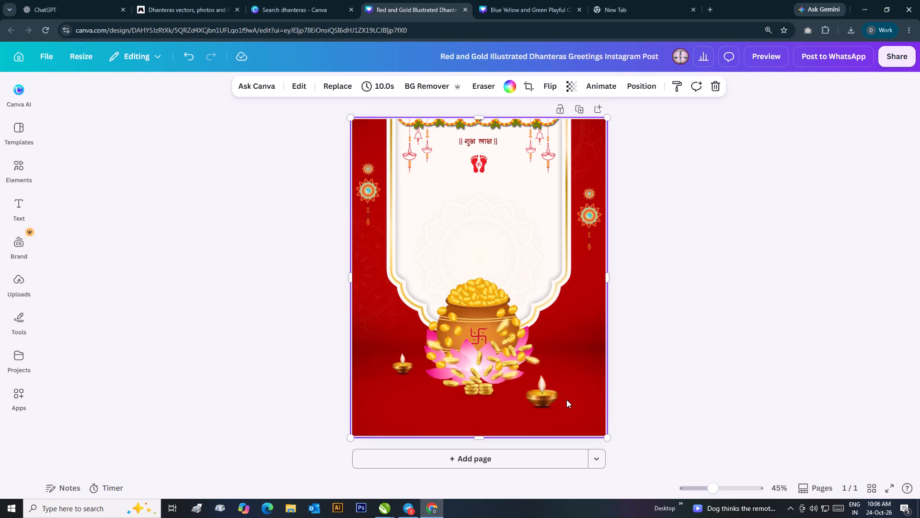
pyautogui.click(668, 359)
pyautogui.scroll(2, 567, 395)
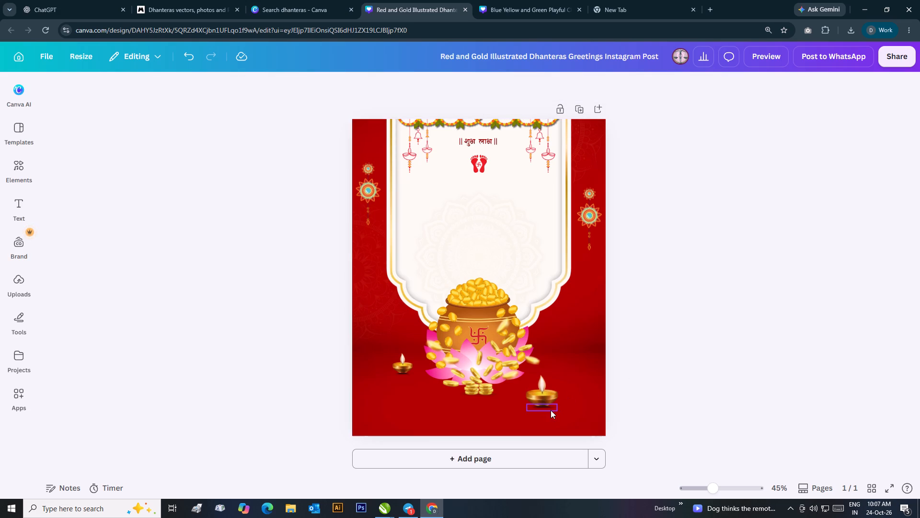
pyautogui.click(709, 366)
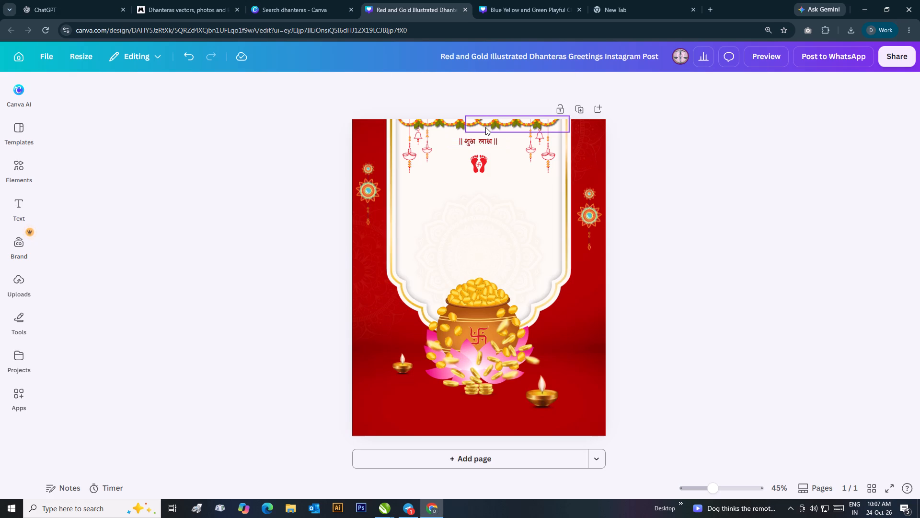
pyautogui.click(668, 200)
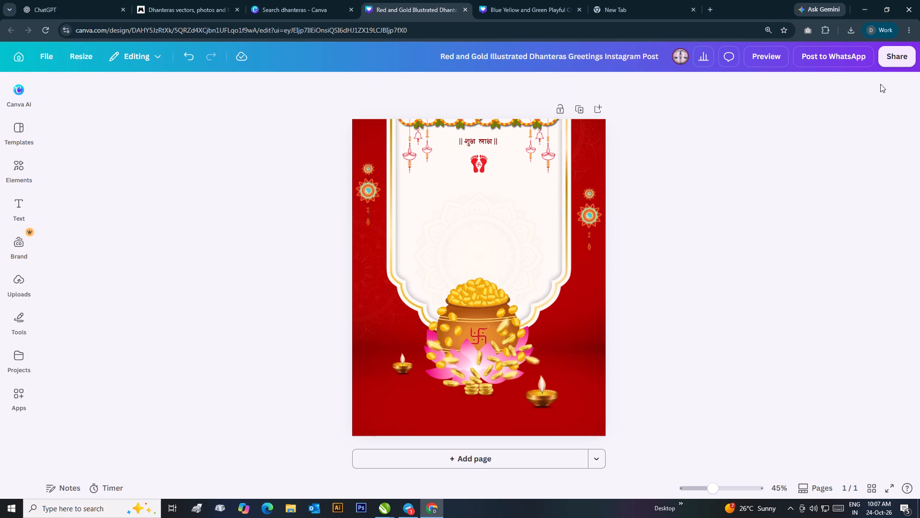
# Download the Dhanteras design as a JPG at size 3.125 (3,375 × 4,219 px) and save it under the suggested file name.
pyautogui.click(889, 61)
pyautogui.click(734, 302)
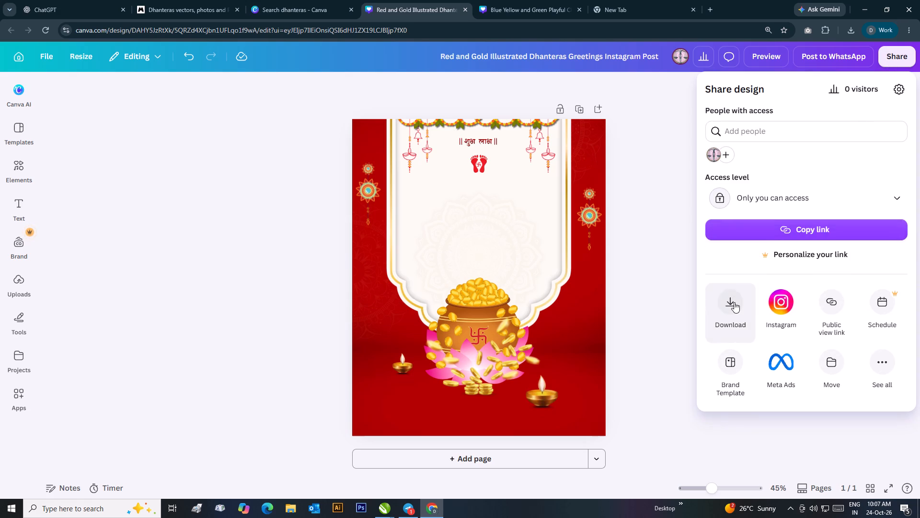
pyautogui.moveTo(803, 173); pyautogui.dragTo(902, 174)
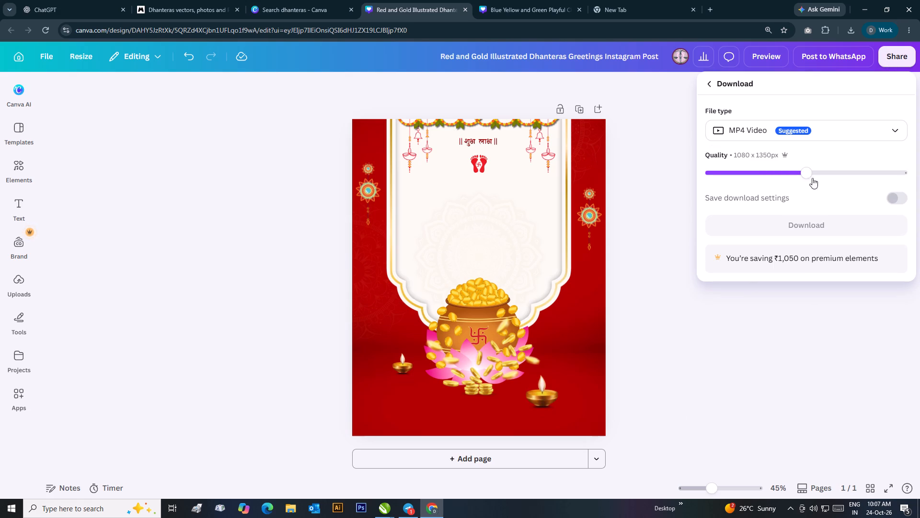
pyautogui.moveTo(805, 179); pyautogui.dragTo(919, 185)
pyautogui.click(880, 134)
pyautogui.click(787, 164)
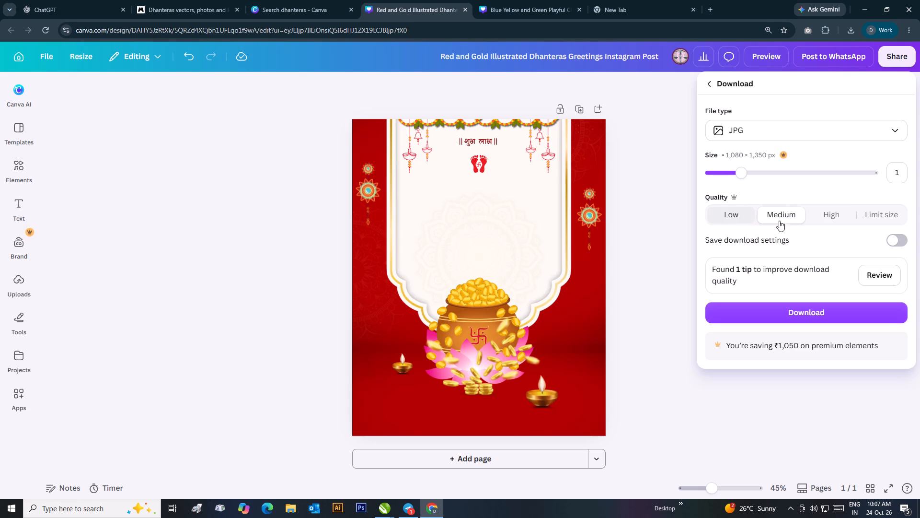
pyautogui.moveTo(745, 176); pyautogui.dragTo(904, 188)
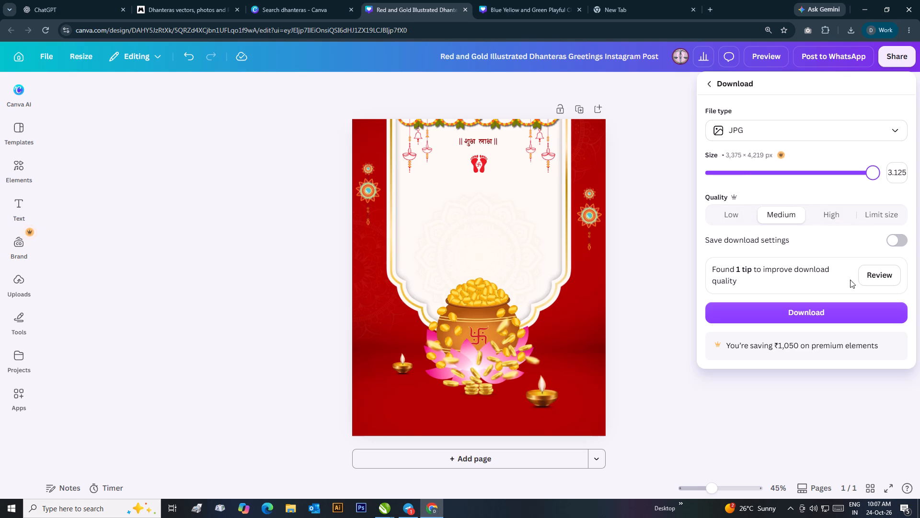
pyautogui.click(818, 309)
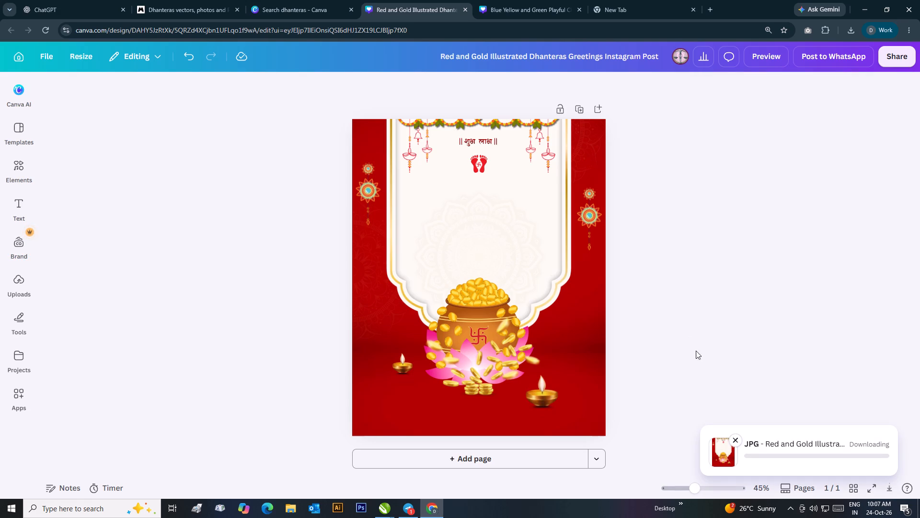
pyautogui.scroll(-2, 702, 365)
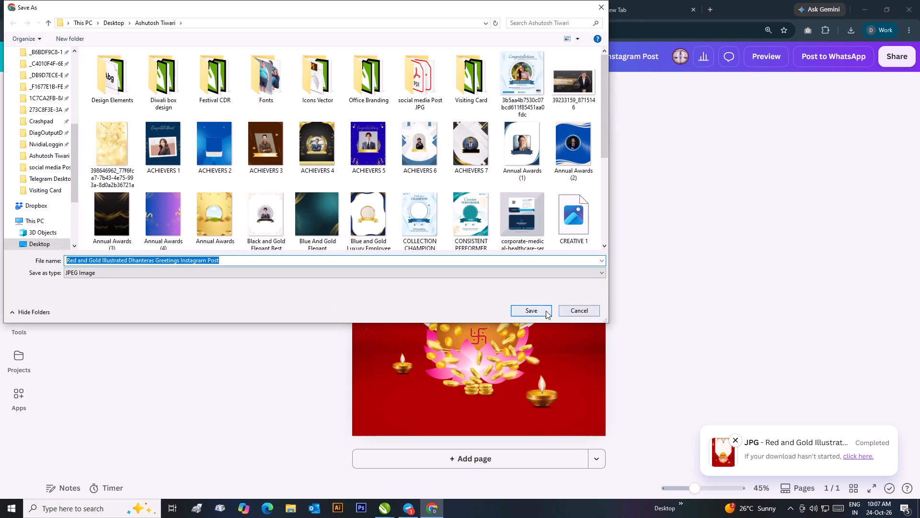
pyautogui.click(546, 311)
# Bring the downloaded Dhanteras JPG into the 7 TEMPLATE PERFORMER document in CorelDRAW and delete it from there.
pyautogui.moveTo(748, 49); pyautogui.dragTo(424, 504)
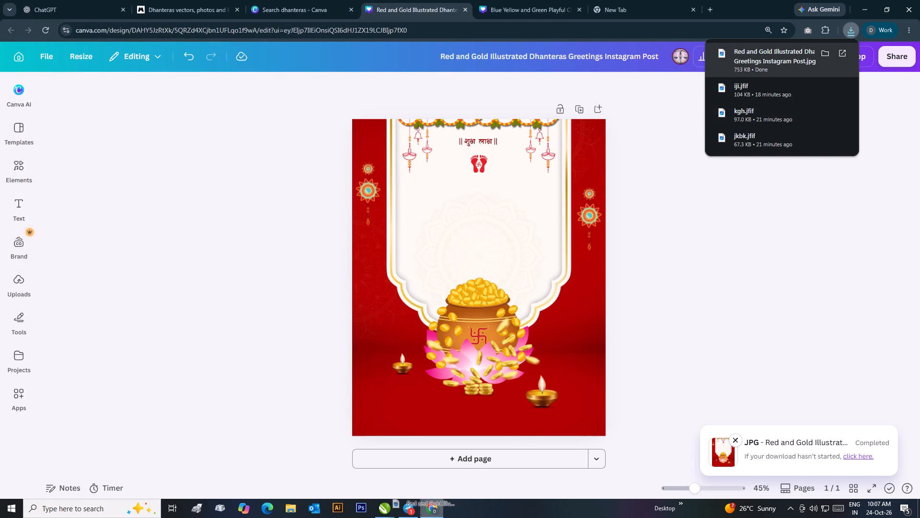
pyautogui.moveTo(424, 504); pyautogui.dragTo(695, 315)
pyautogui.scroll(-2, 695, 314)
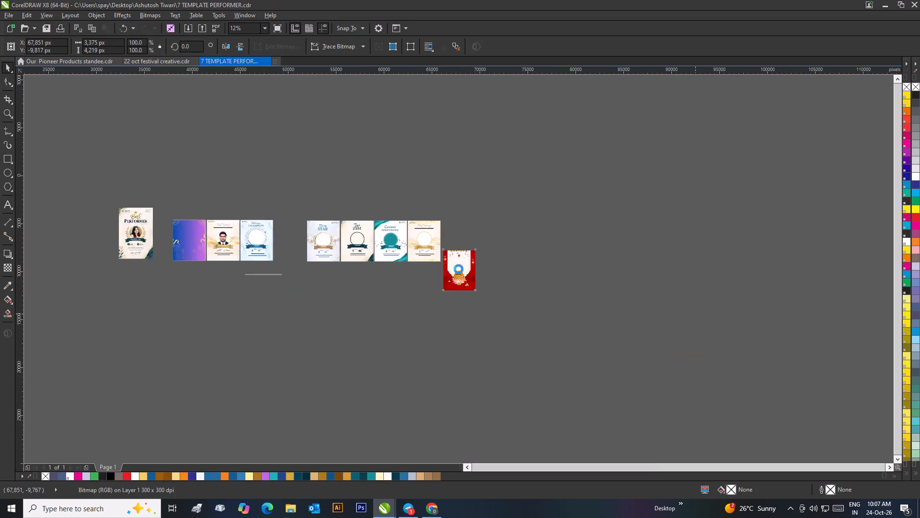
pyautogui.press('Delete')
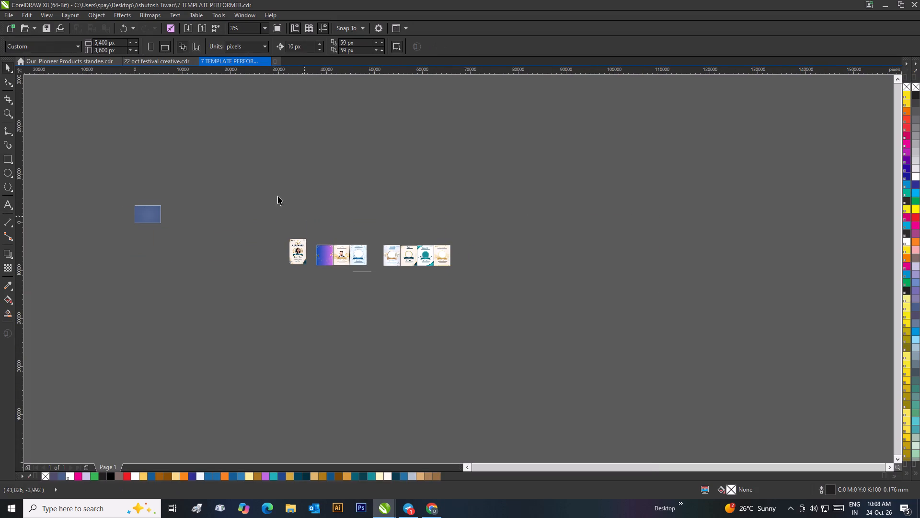
# Bring the downloaded Dhanteras JPG from Chrome into the 22 oct festival creative document in CorelDRAW.
pyautogui.click(149, 59)
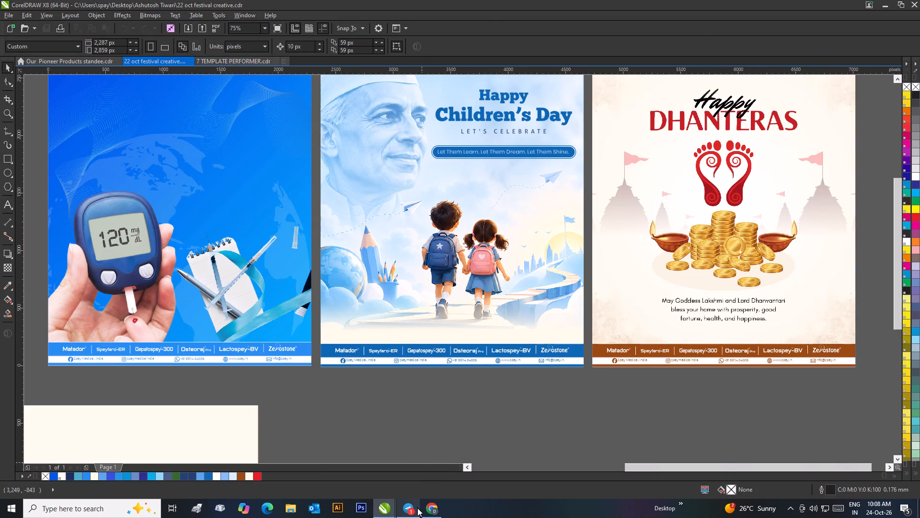
pyautogui.click(425, 508)
pyautogui.click(747, 67)
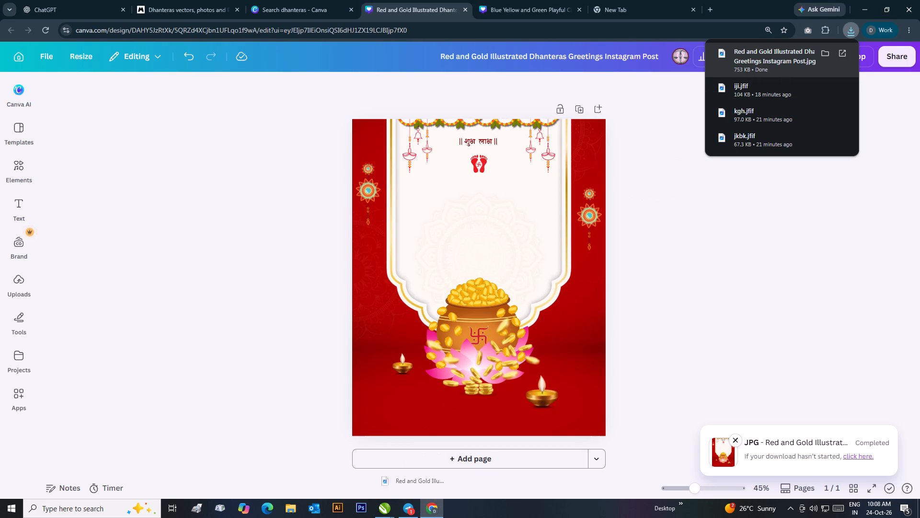
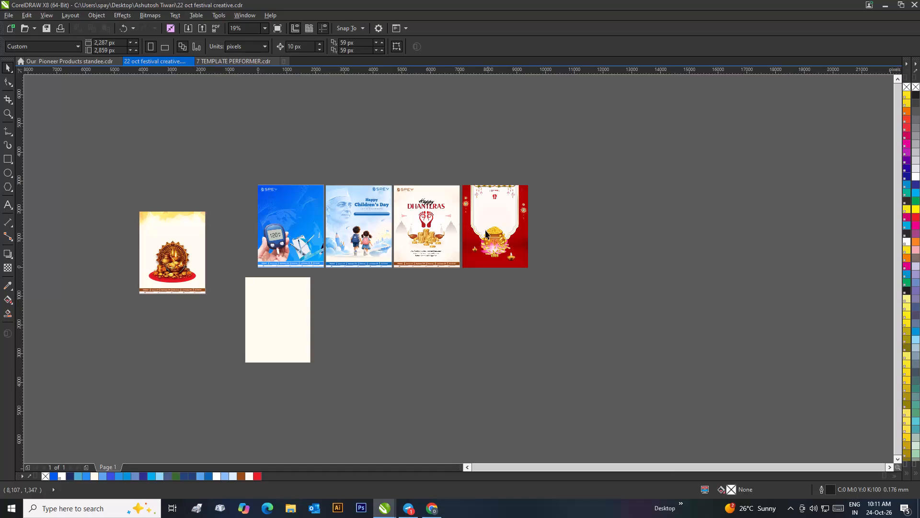
# Group the SPEY logo on the Happy Dhanteras poster, place a copy on the red Dhanteras background and scale the copy down.
pyautogui.scroll(3, 436, 229)
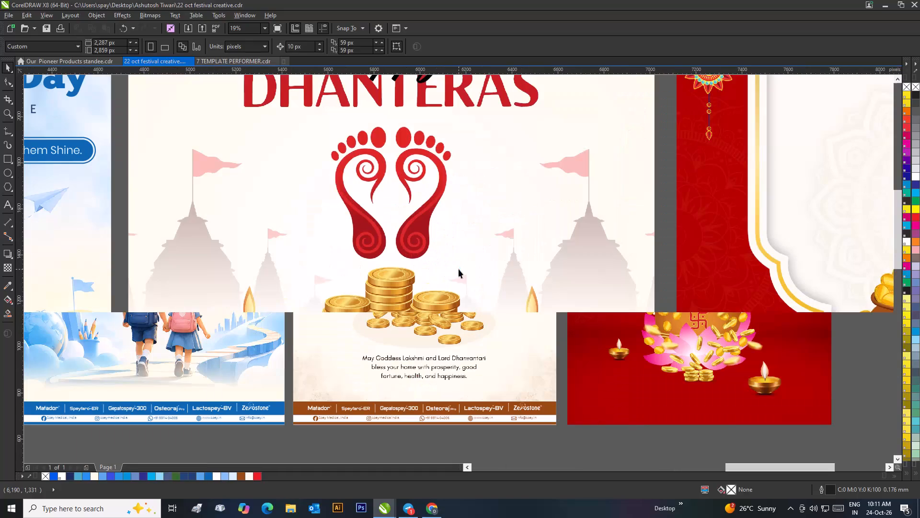
pyautogui.scroll(-4, 459, 269)
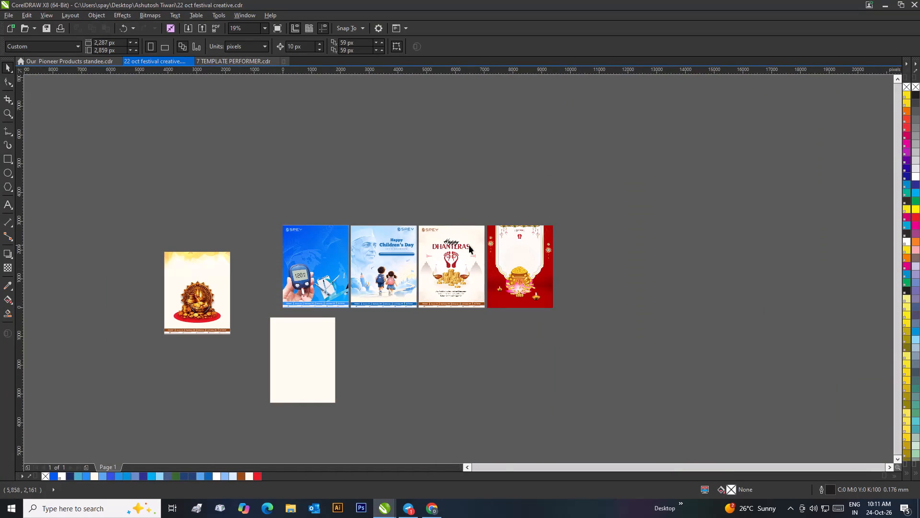
pyautogui.scroll(2, 506, 243)
pyautogui.moveTo(220, 191); pyautogui.dragTo(99, 235)
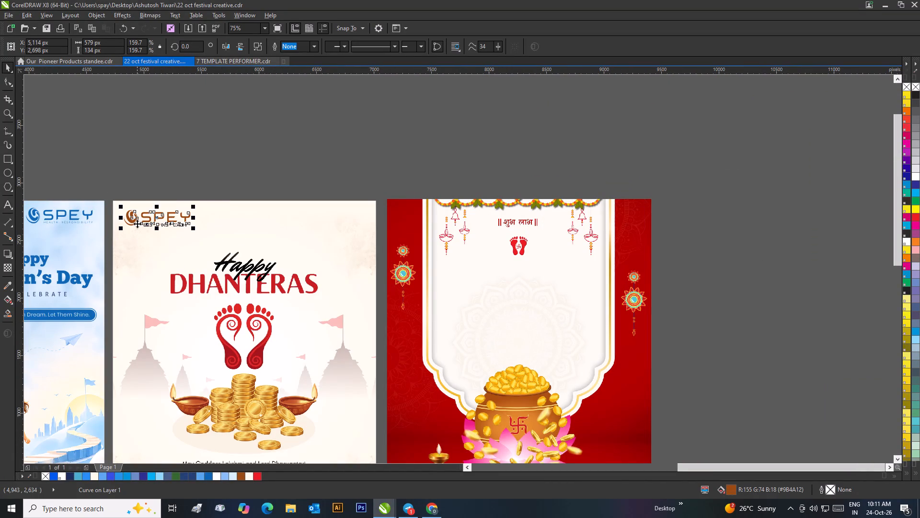
pyautogui.hotkey('ctrl', 'g')
pyautogui.moveTo(144, 217); pyautogui.dragTo(460, 259)
pyautogui.rightClick(460, 259)
pyautogui.moveTo(510, 273); pyautogui.dragTo(478, 285)
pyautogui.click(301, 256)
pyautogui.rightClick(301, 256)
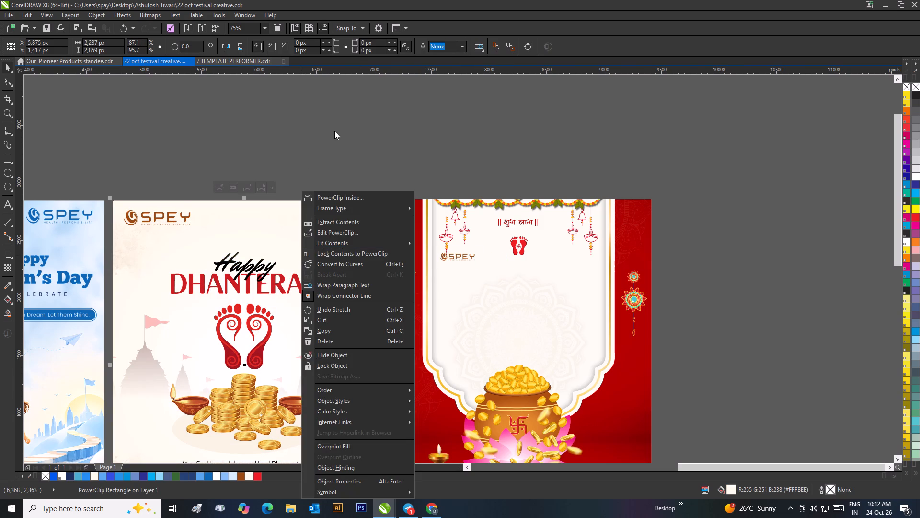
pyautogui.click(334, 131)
# Move the small SPEY logo copy off the red background into the empty area above the posters.
pyautogui.scroll(-2, 334, 139)
pyautogui.scroll(1, 465, 341)
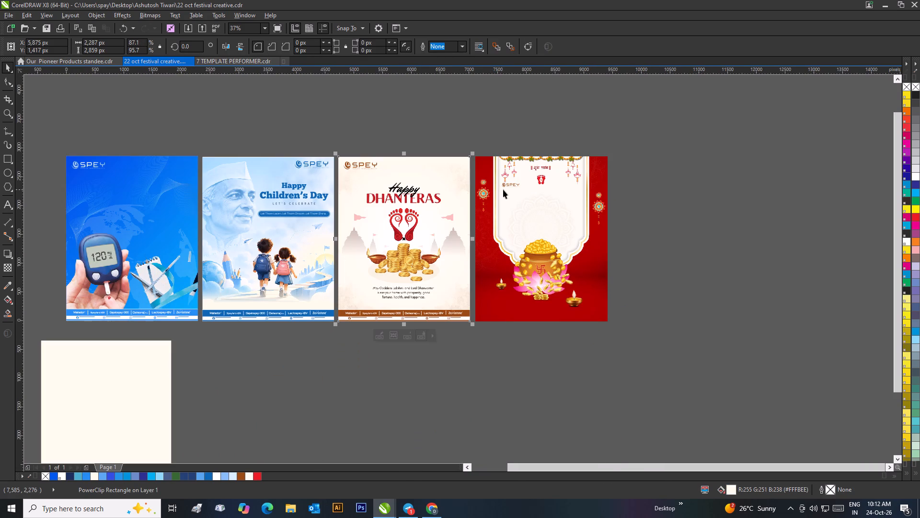
pyautogui.moveTo(508, 185); pyautogui.dragTo(481, 116)
# Place the red Dhanteras background inside the Happy Dhanteras poster's PowerClip frame.
pyautogui.click(442, 171)
pyautogui.rightClick(442, 171)
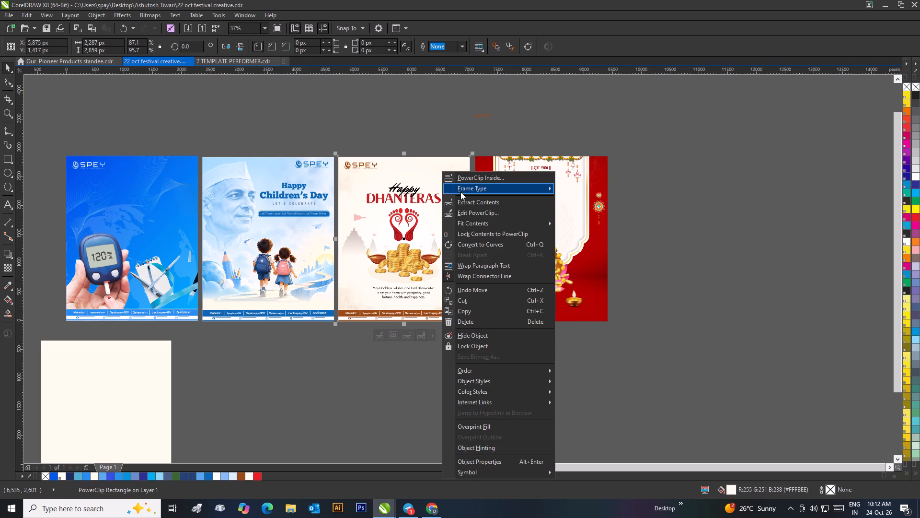
pyautogui.click(593, 201)
pyautogui.rightClick(594, 201)
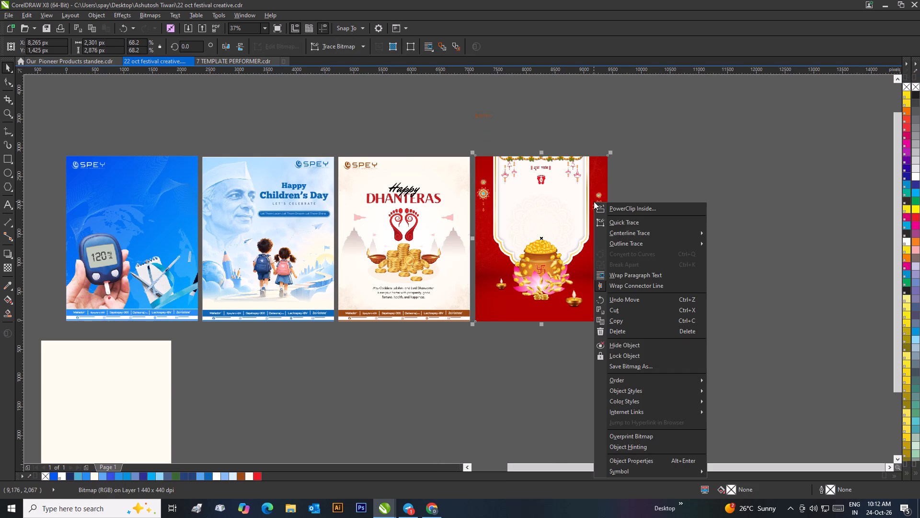
pyautogui.moveTo(621, 209); pyautogui.dragTo(615, 212)
pyautogui.click(450, 219)
# Open the Dhanteras poster's PowerClip contents for editing and delete the old cream Happy Dhanteras artwork.
pyautogui.rightClick(450, 219)
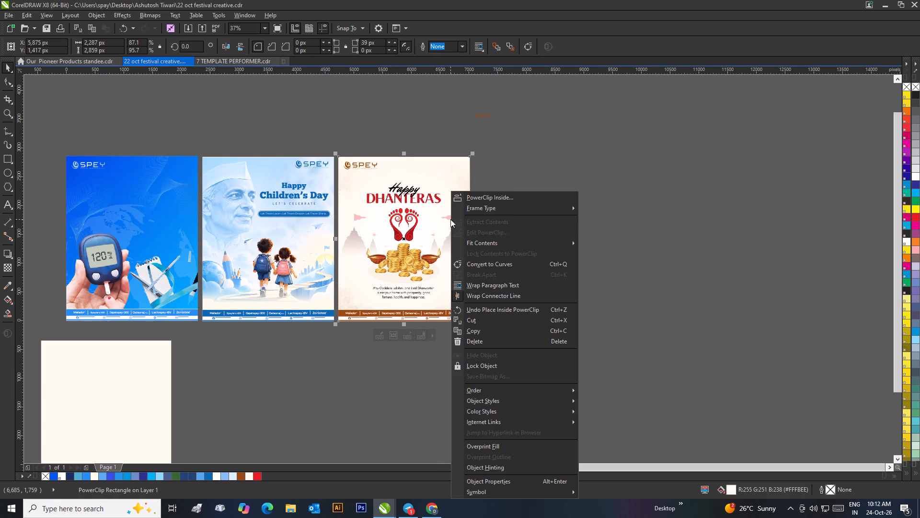
pyautogui.click(484, 233)
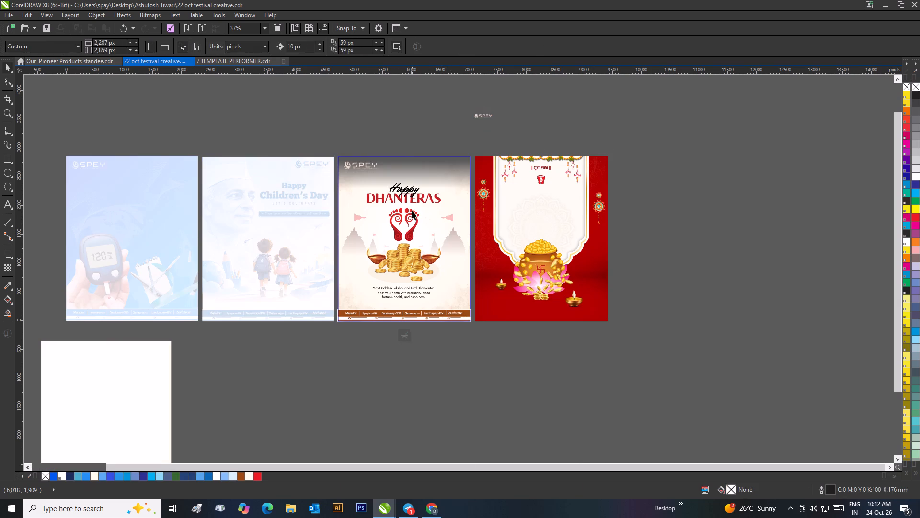
pyautogui.click(412, 211)
pyautogui.press('Delete')
# Move the red Dhanteras background over the PowerClip frame so that it covers the whole poster area.
pyautogui.moveTo(517, 217); pyautogui.dragTo(513, 218)
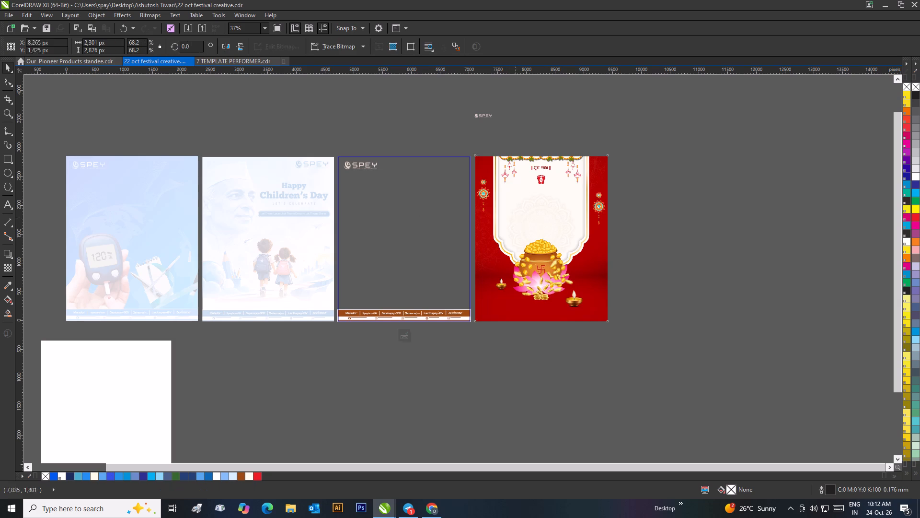
pyautogui.moveTo(513, 218); pyautogui.dragTo(389, 200)
pyautogui.scroll(2, 367, 292)
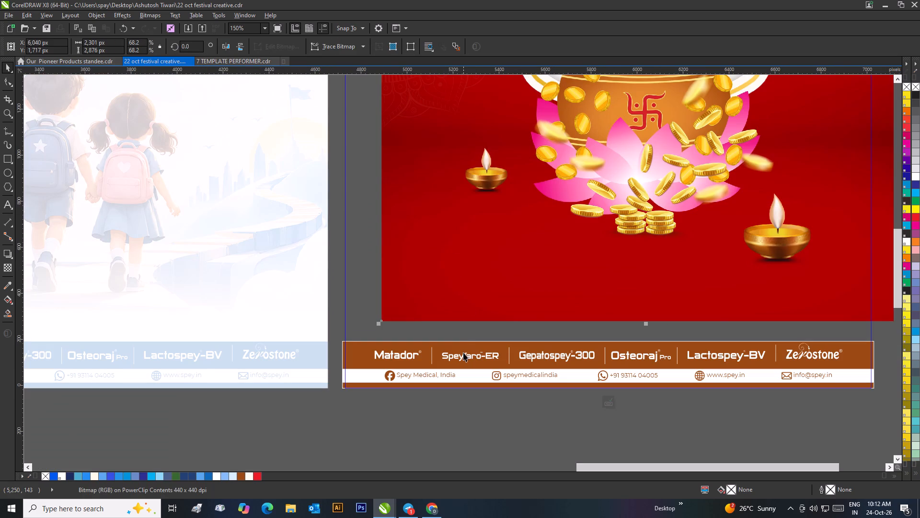
pyautogui.click(463, 353)
pyautogui.rightClick(463, 353)
pyautogui.doubleClick(434, 425)
pyautogui.click(431, 308)
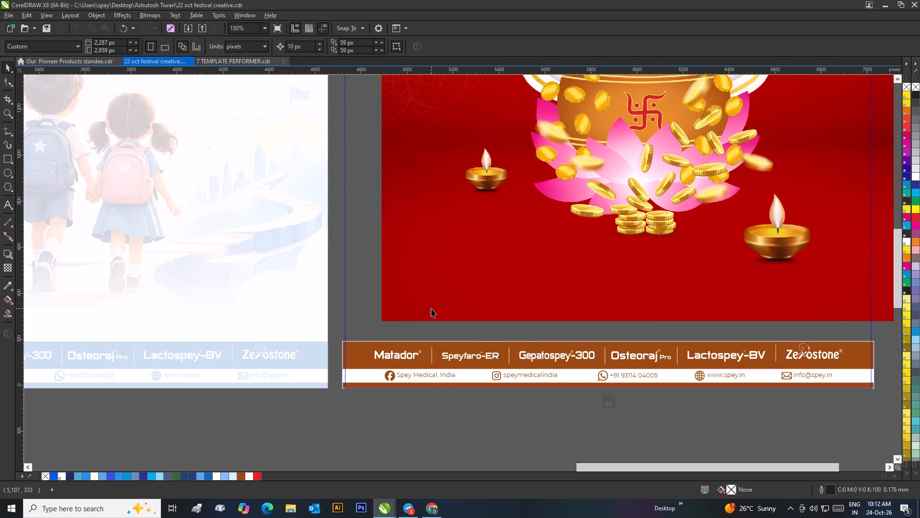
pyautogui.moveTo(444, 298); pyautogui.dragTo(405, 369)
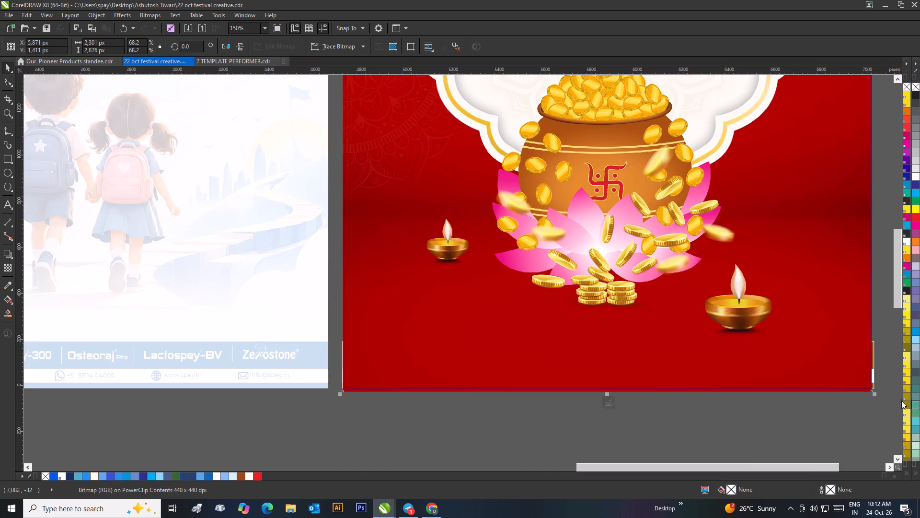
# Examine how the red background's edges and corners fit the PowerClip frame.
pyautogui.scroll(2, 868, 387)
pyautogui.scroll(-5, 456, 289)
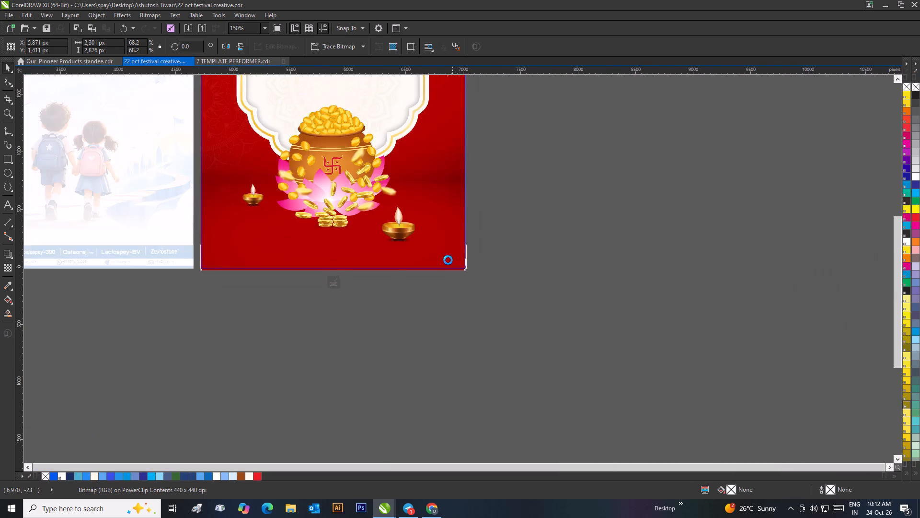
pyautogui.scroll(3, 395, 114)
pyautogui.scroll(3, 236, 242)
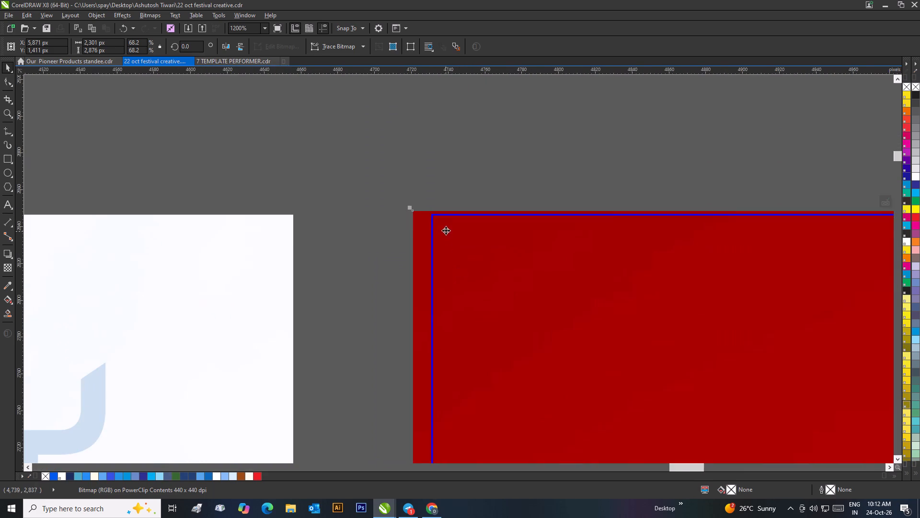
pyautogui.scroll(2, 446, 230)
pyautogui.scroll(-8, 459, 269)
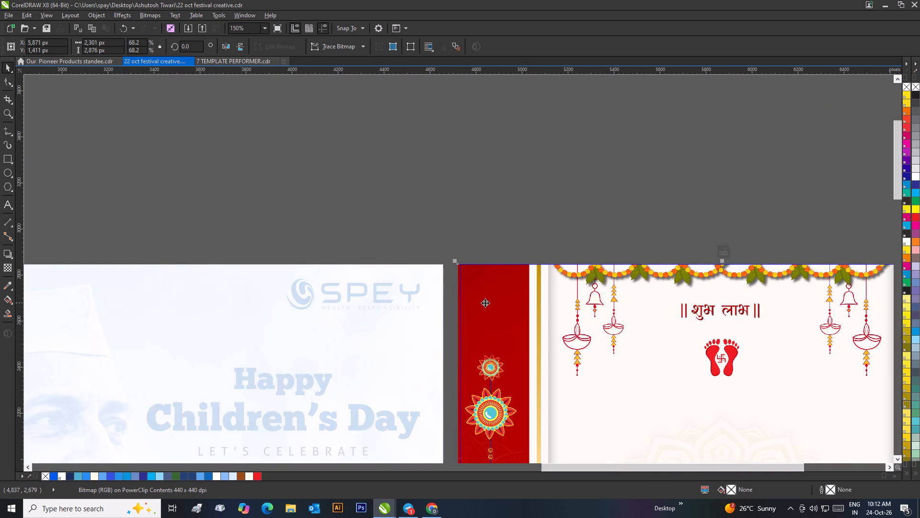
pyautogui.scroll(-2, 492, 309)
pyautogui.scroll(1, 474, 292)
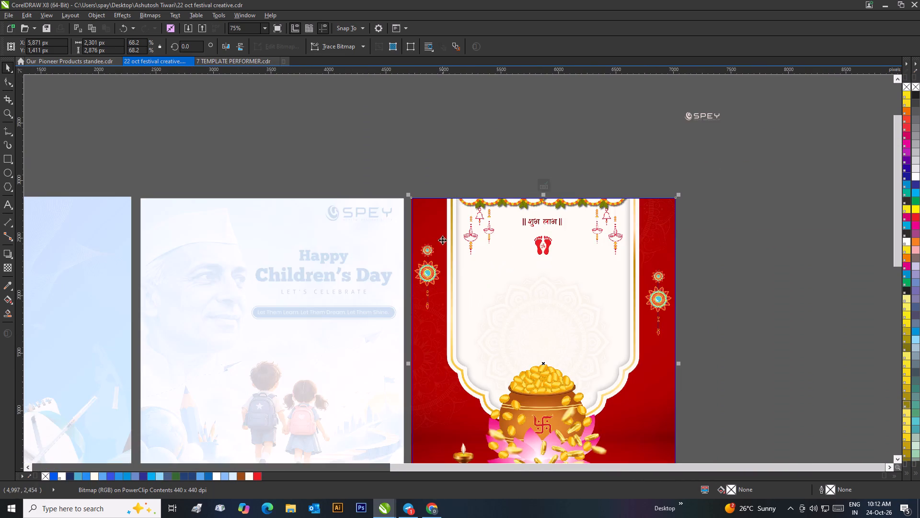
# Draw a circle about 481 px in diameter and move it over the poster's top-left corner.
pyautogui.scroll(1, 437, 230)
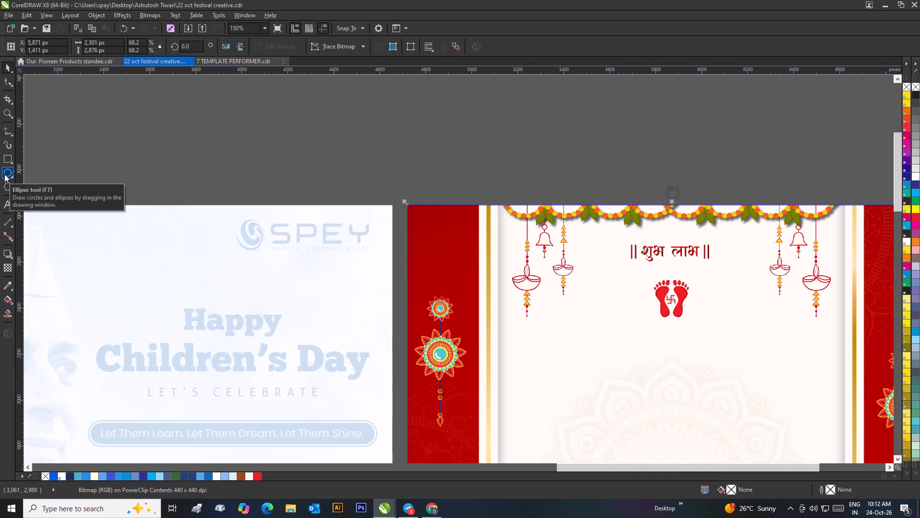
pyautogui.click(4, 174)
pyautogui.keyDown('ctrl'); pyautogui.moveTo(401, 181); pyautogui.dragTo(451, 236); pyautogui.keyUp('ctrl')
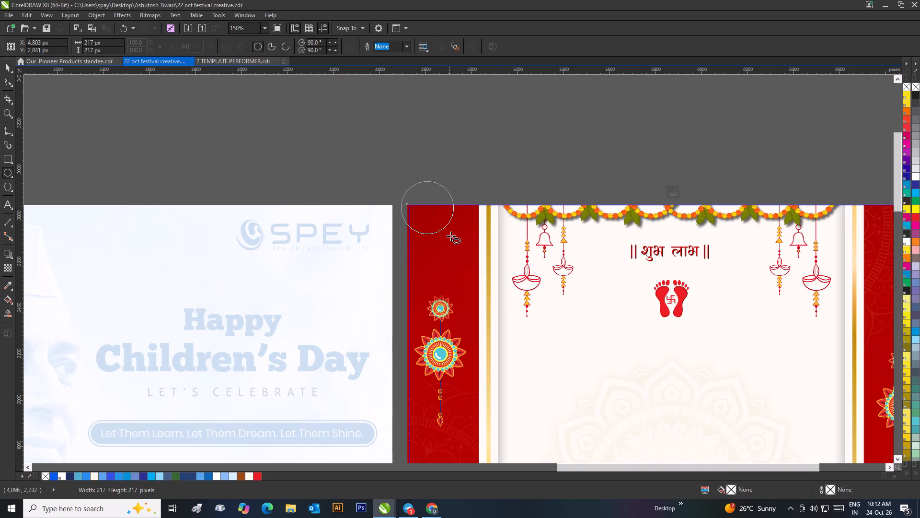
pyautogui.keyDown('ctrl'); pyautogui.moveTo(451, 236); pyautogui.dragTo(494, 289); pyautogui.keyUp('ctrl')
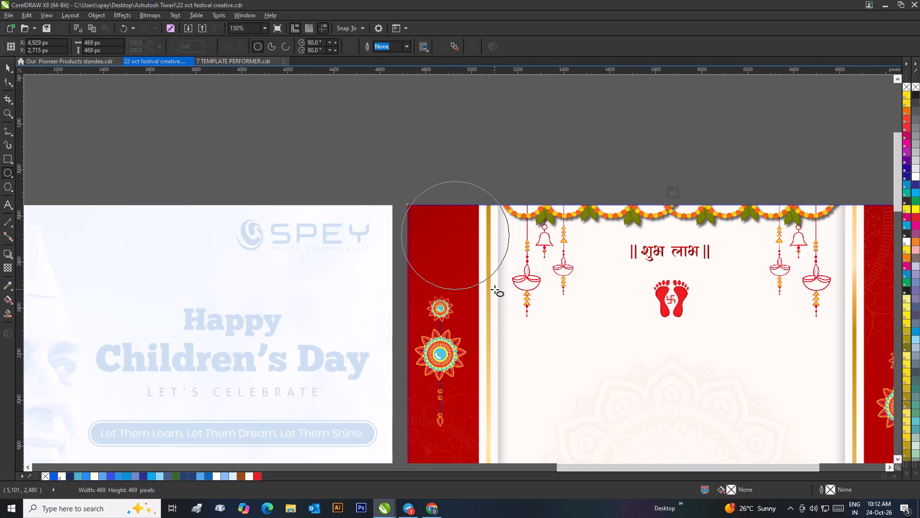
pyautogui.keyDown('ctrl'); pyautogui.moveTo(494, 289); pyautogui.dragTo(499, 292); pyautogui.keyUp('ctrl')
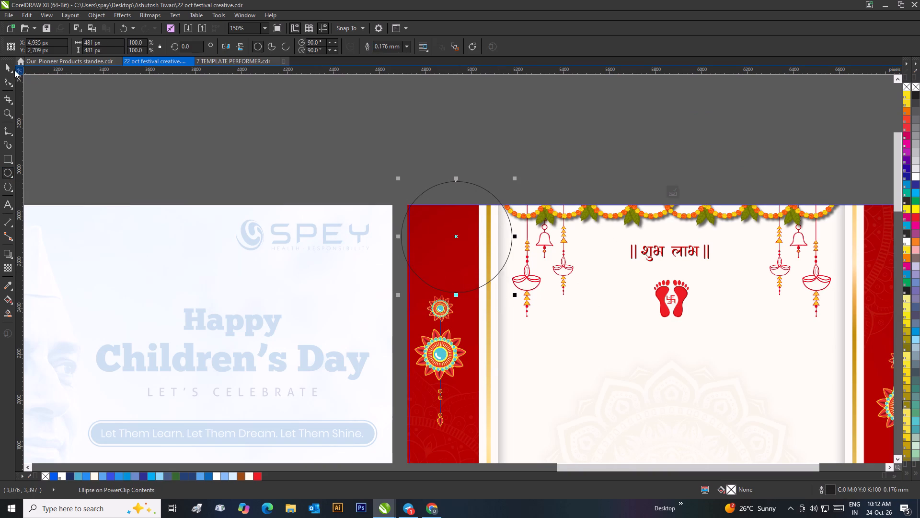
pyautogui.click(5, 70)
pyautogui.moveTo(457, 237); pyautogui.dragTo(454, 212)
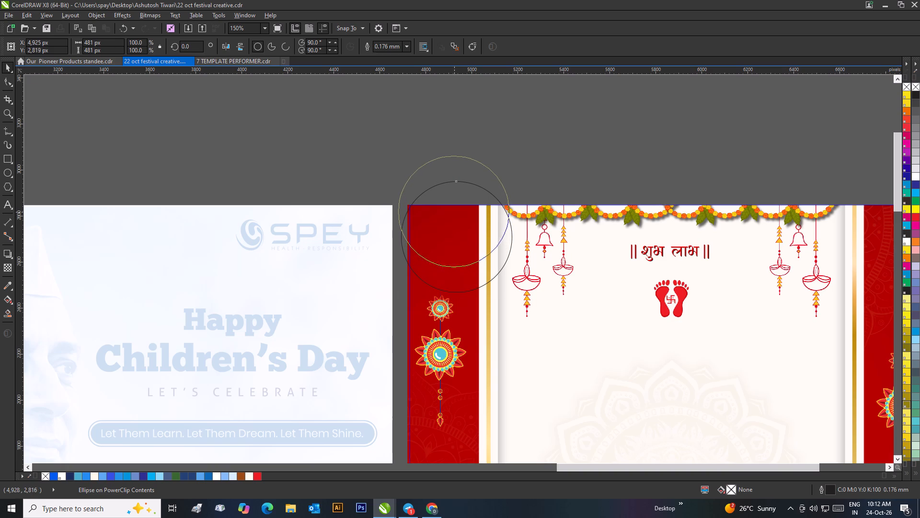
pyautogui.moveTo(454, 212); pyautogui.dragTo(450, 210)
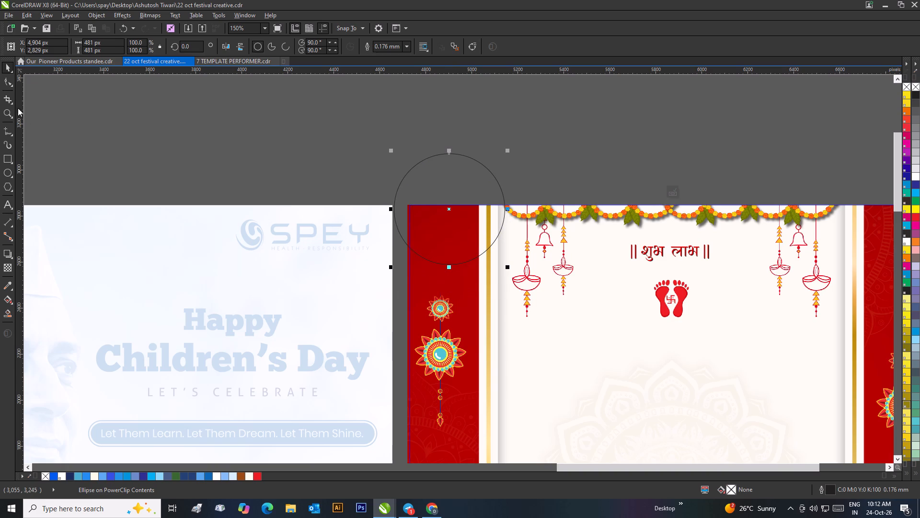
# Crop the corner circle to an area of about 448 × 283 px starting at the poster's top-left corner.
pyautogui.click(8, 98)
pyautogui.moveTo(410, 204); pyautogui.dragTo(423, 225)
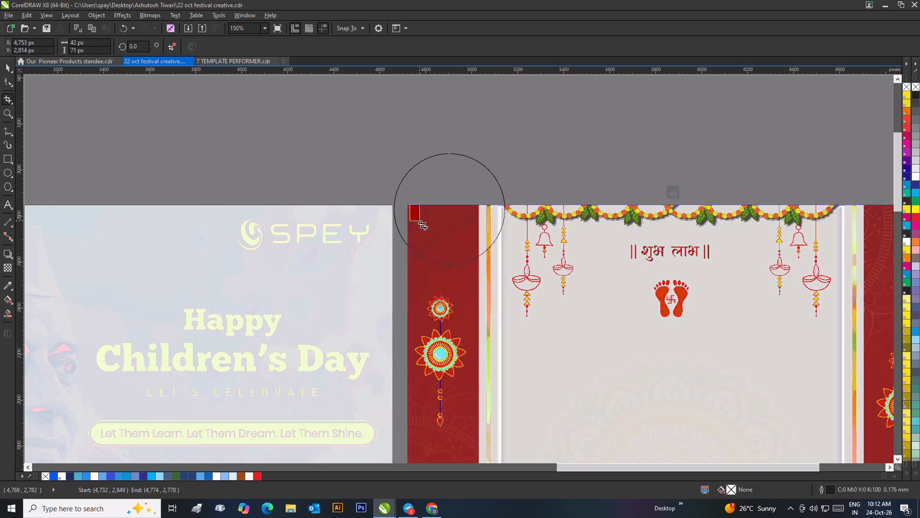
pyautogui.moveTo(423, 225); pyautogui.dragTo(513, 270)
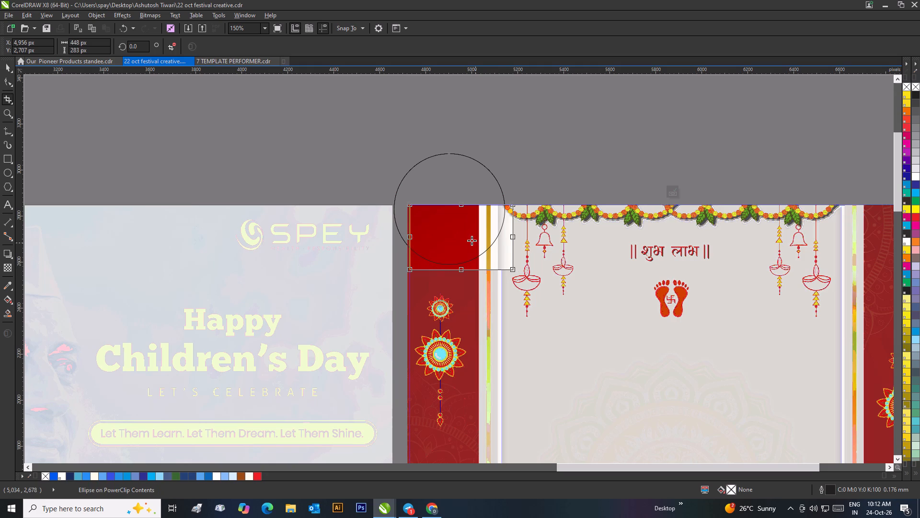
pyautogui.doubleClick(471, 240)
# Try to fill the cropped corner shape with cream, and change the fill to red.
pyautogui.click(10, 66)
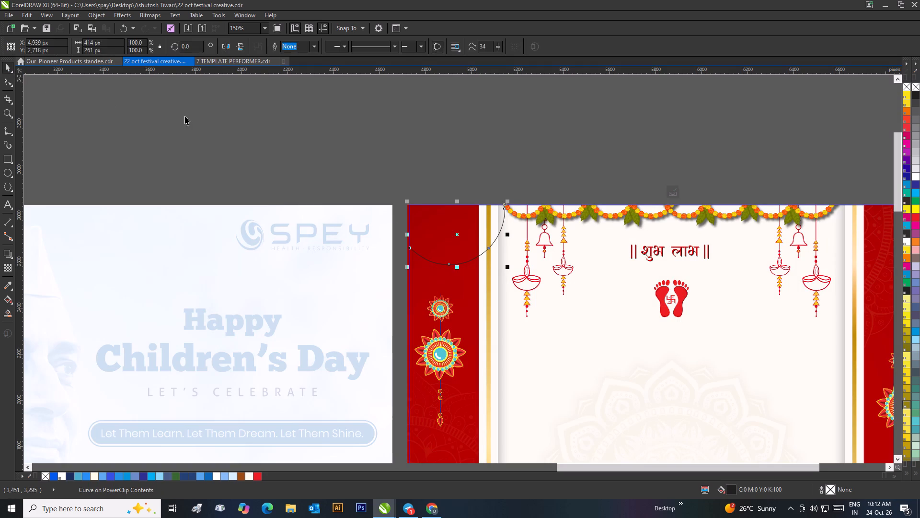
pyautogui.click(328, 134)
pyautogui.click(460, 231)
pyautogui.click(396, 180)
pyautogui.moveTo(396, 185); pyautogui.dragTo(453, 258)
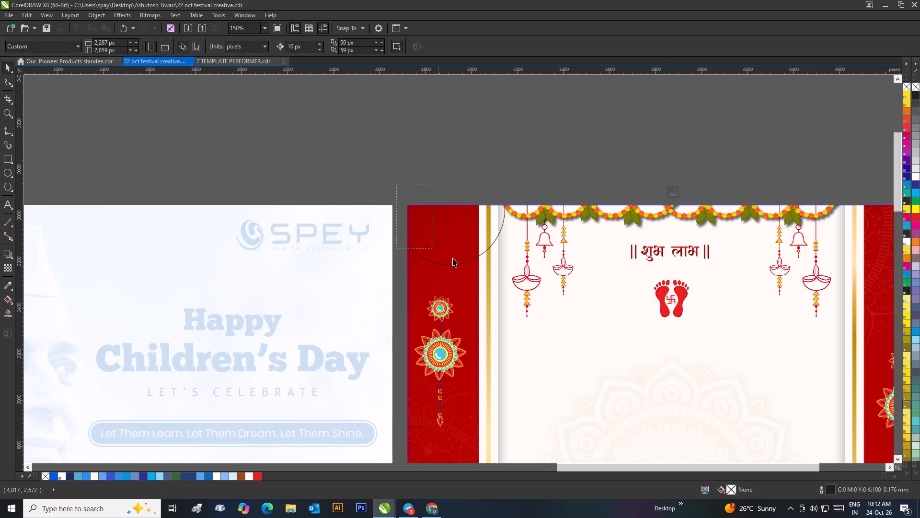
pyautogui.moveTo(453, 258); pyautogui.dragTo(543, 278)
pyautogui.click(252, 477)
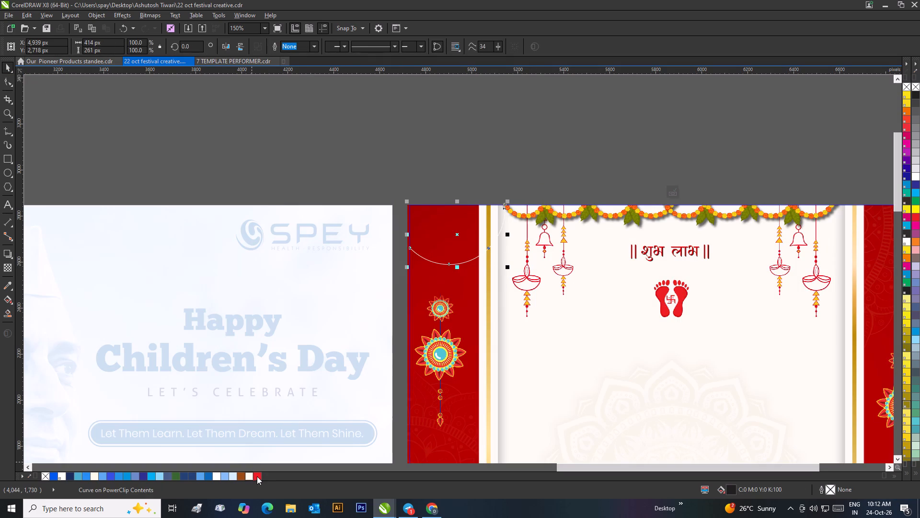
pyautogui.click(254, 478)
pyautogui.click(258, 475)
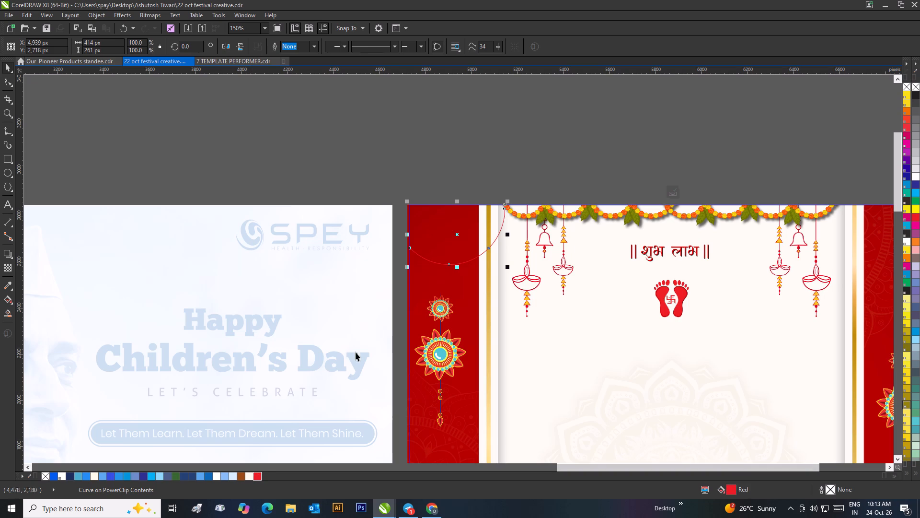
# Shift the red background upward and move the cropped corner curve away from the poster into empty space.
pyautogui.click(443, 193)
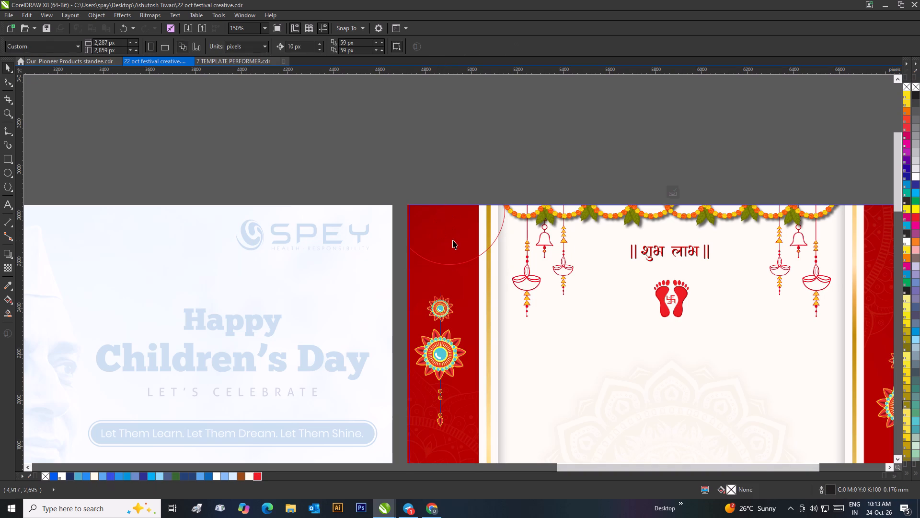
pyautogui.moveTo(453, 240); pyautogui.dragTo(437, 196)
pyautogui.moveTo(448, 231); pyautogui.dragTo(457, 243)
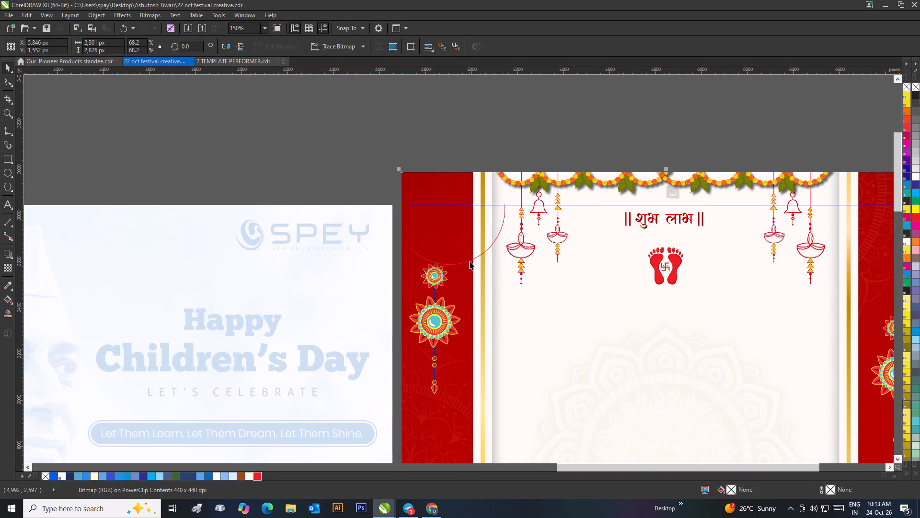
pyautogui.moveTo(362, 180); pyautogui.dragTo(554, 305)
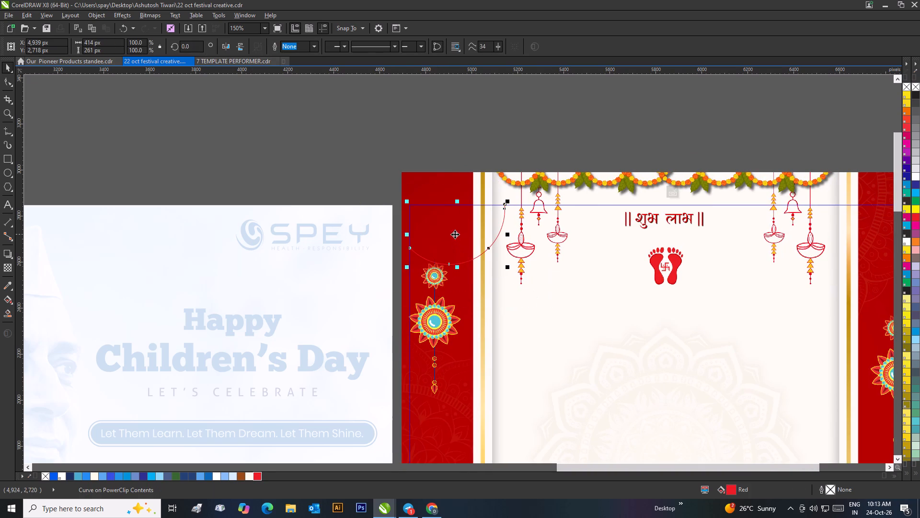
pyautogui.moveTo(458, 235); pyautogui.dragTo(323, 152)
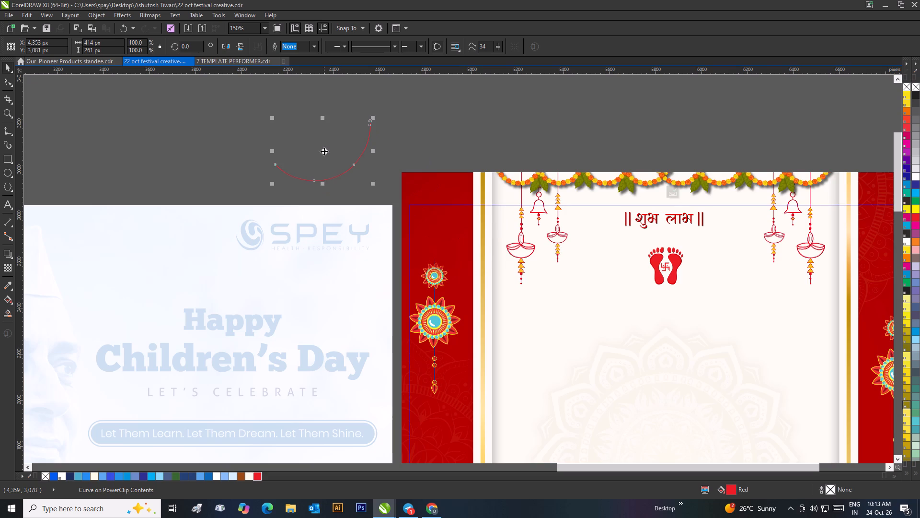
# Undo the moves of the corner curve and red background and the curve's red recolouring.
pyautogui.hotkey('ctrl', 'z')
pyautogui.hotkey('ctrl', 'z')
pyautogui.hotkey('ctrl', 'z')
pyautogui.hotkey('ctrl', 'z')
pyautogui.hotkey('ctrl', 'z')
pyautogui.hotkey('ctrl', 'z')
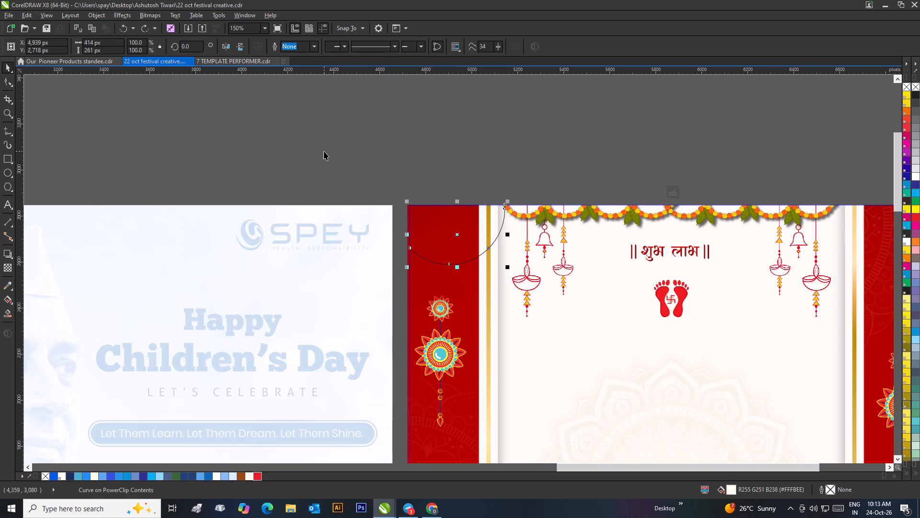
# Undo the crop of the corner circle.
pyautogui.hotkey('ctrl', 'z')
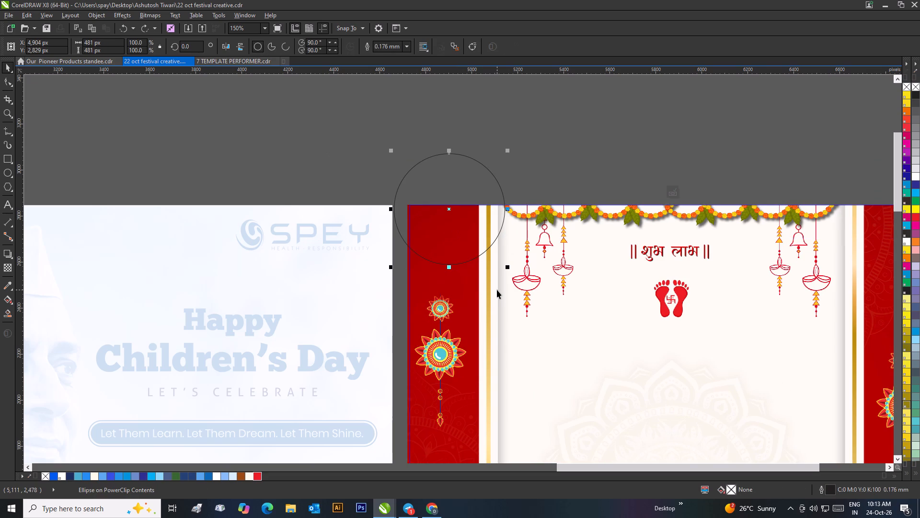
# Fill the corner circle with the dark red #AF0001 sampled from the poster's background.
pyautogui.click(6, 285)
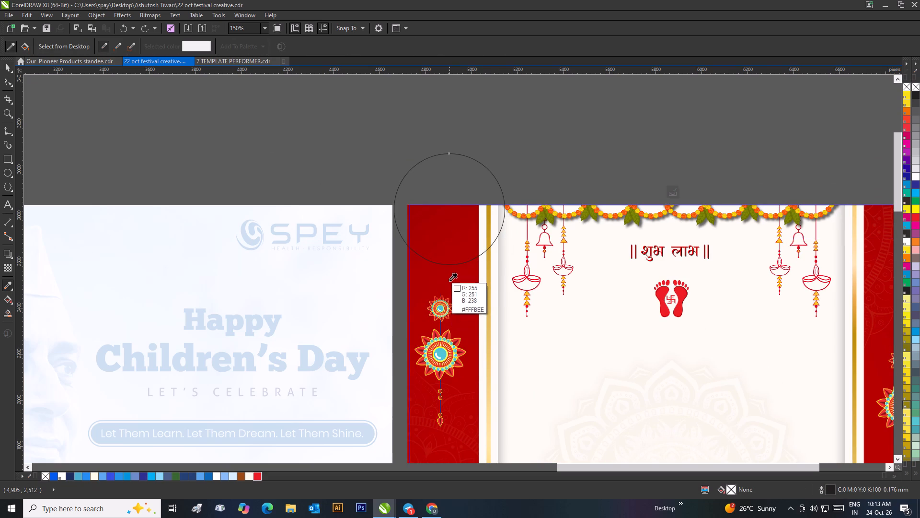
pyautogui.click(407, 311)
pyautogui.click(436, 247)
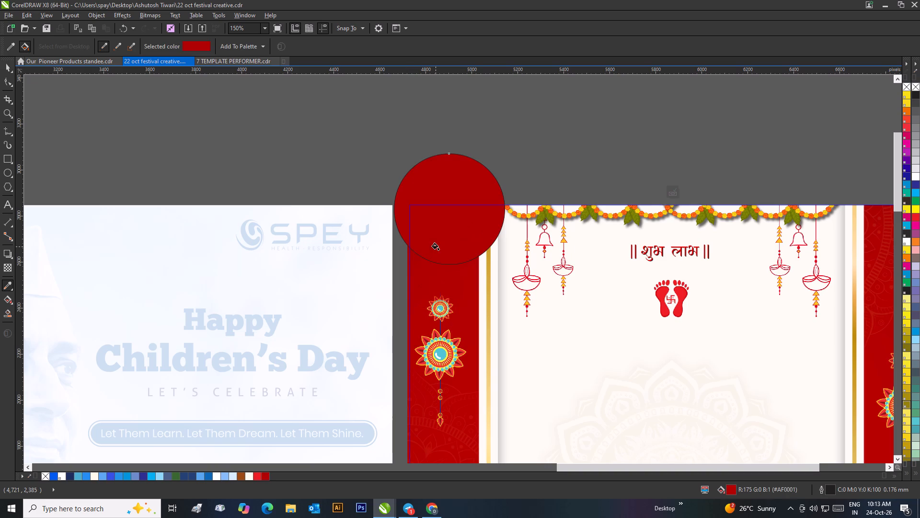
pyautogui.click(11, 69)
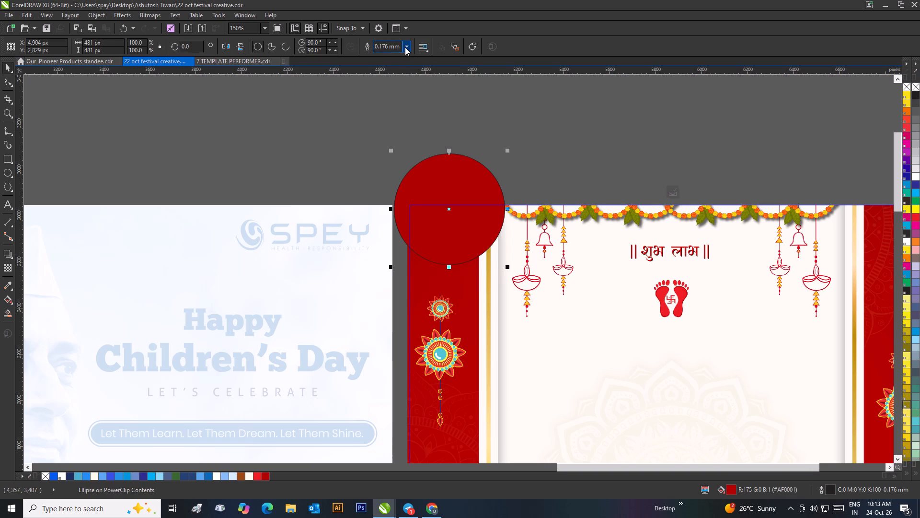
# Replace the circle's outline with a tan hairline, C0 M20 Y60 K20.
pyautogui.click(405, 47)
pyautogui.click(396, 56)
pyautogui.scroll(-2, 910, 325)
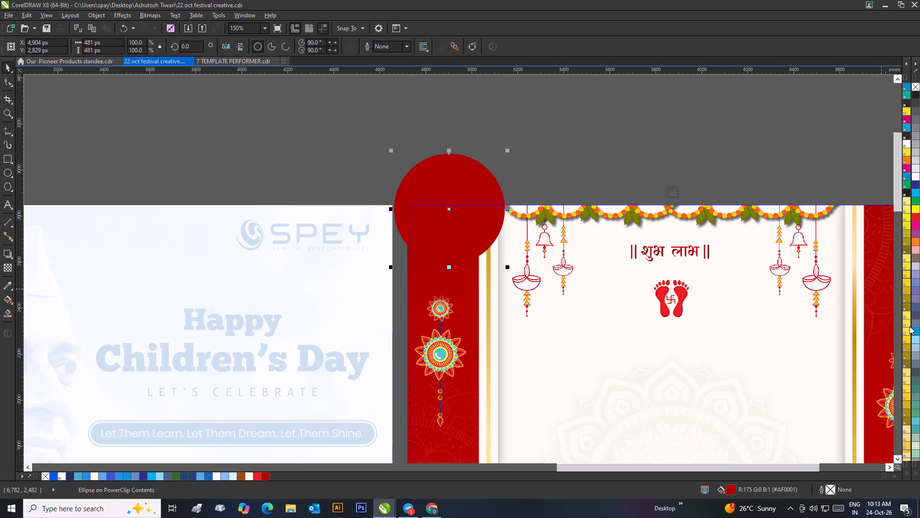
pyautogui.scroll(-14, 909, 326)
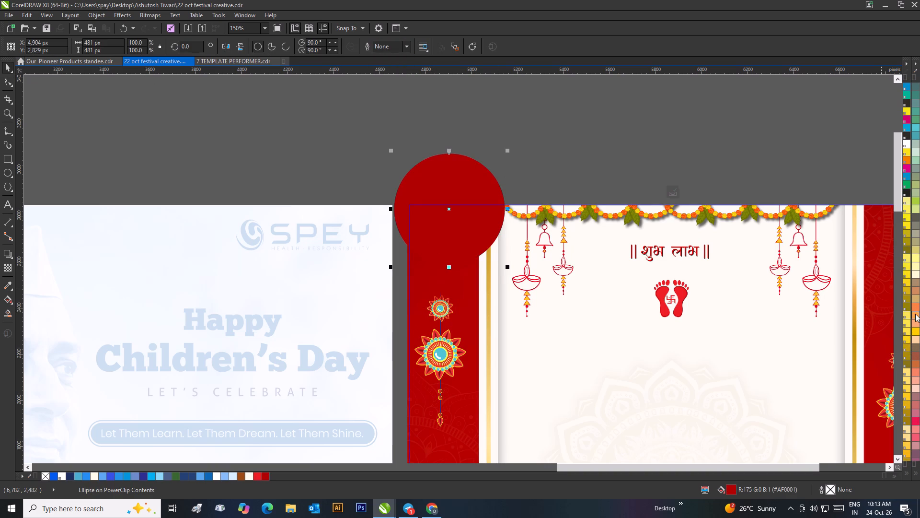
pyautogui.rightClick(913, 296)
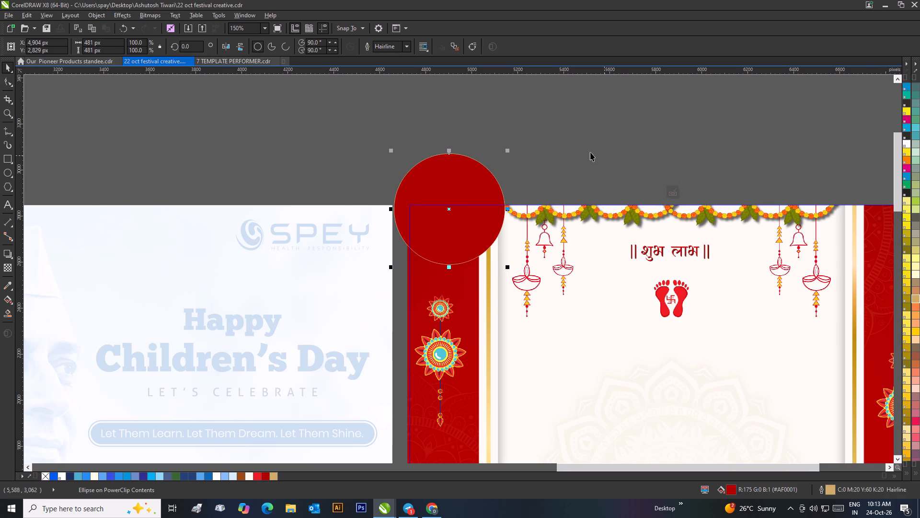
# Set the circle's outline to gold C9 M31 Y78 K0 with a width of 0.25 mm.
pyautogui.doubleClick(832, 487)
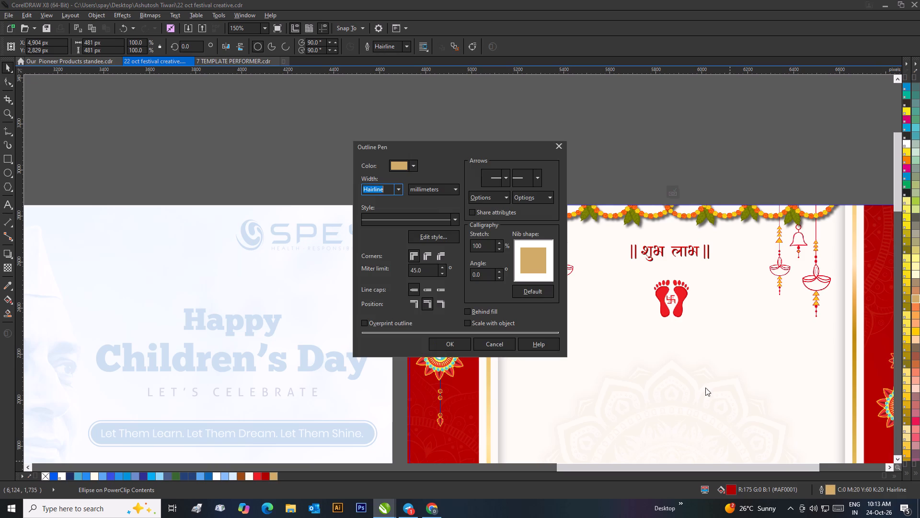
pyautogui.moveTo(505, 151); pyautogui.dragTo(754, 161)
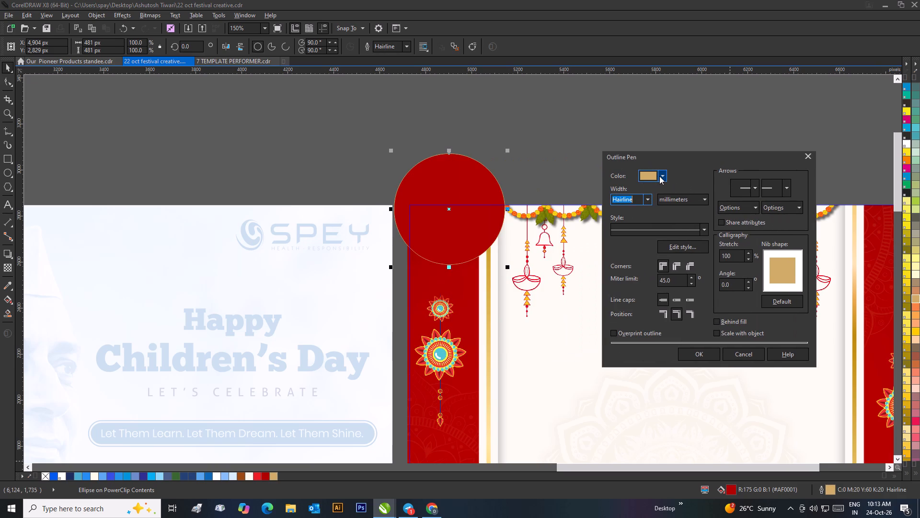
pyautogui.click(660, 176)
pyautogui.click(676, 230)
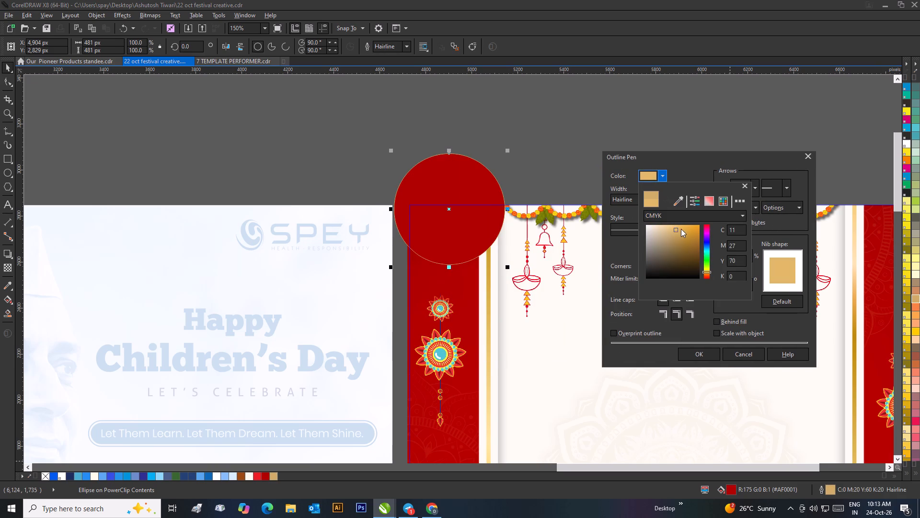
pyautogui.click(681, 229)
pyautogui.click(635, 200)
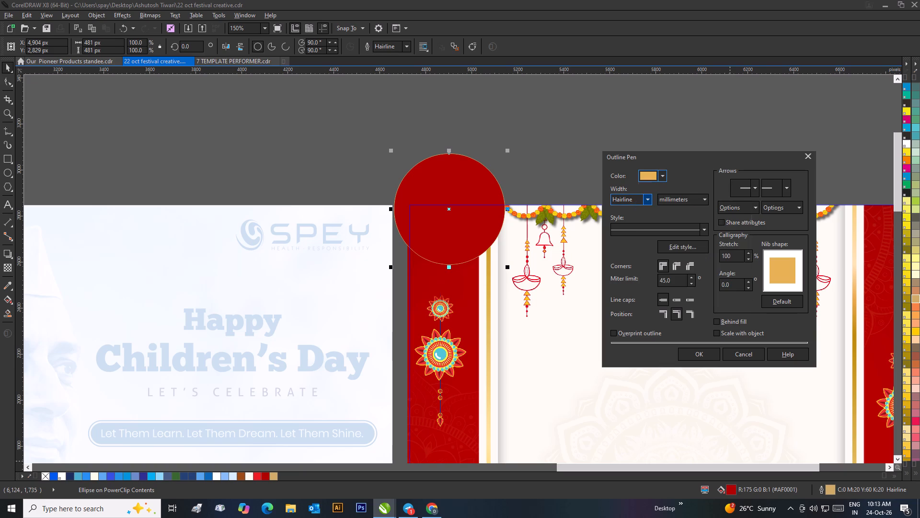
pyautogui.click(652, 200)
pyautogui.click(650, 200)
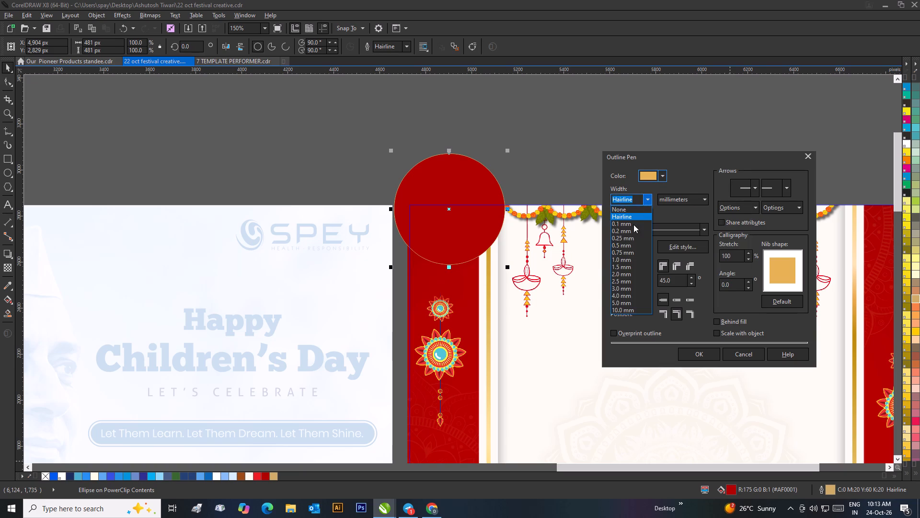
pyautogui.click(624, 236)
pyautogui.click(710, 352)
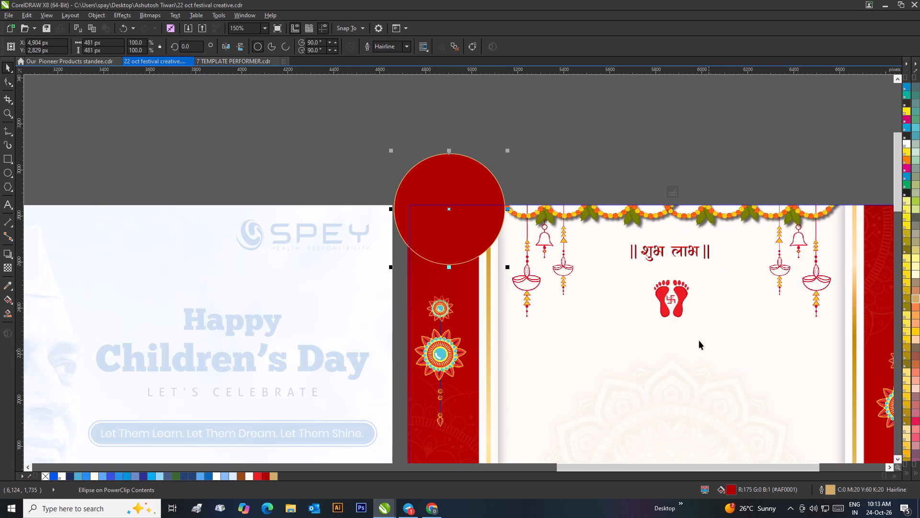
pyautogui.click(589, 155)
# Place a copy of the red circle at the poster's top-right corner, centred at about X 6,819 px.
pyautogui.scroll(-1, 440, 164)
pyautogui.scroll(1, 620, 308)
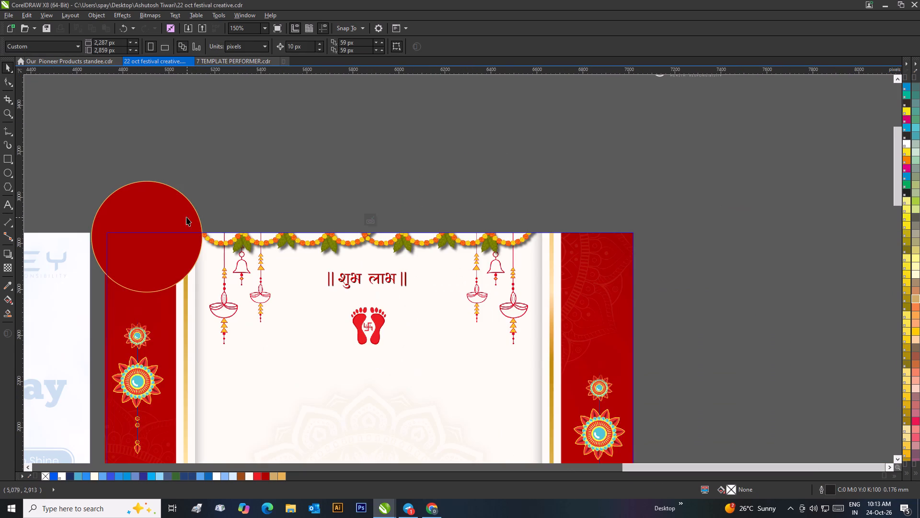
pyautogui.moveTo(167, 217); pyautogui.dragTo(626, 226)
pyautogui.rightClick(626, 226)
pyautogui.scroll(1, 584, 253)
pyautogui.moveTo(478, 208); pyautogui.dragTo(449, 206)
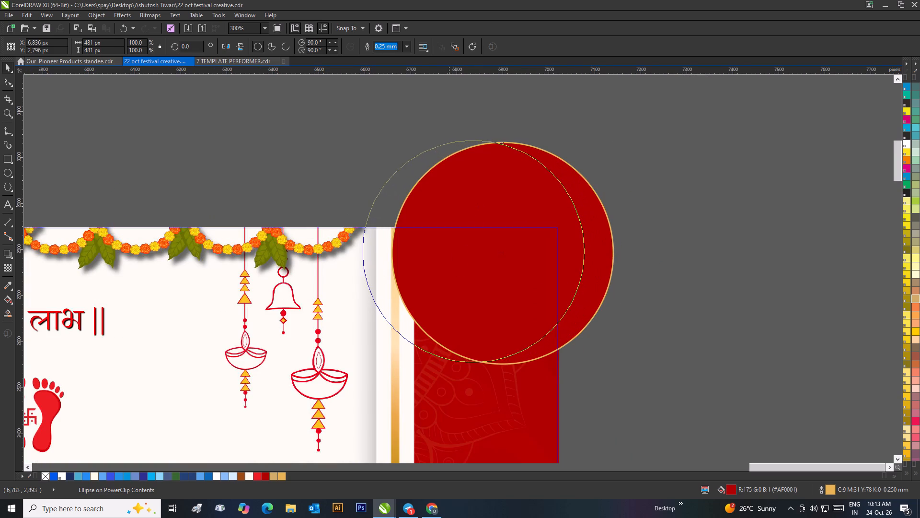
# Nudge the circle at the poster's right corner until it is centred at about X 6,819 px.
pyautogui.moveTo(449, 206); pyautogui.dragTo(437, 207)
pyautogui.scroll(-1, 483, 213)
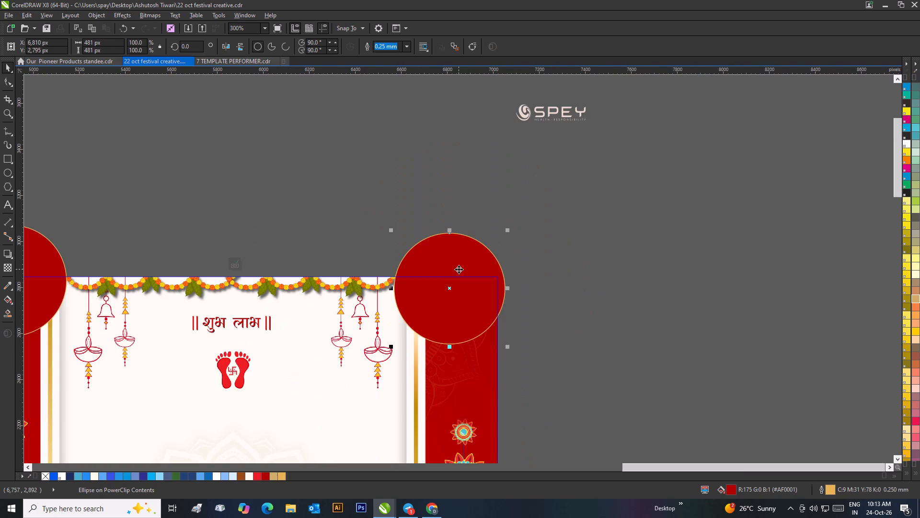
pyautogui.scroll(-1, 455, 273)
pyautogui.scroll(2, 502, 291)
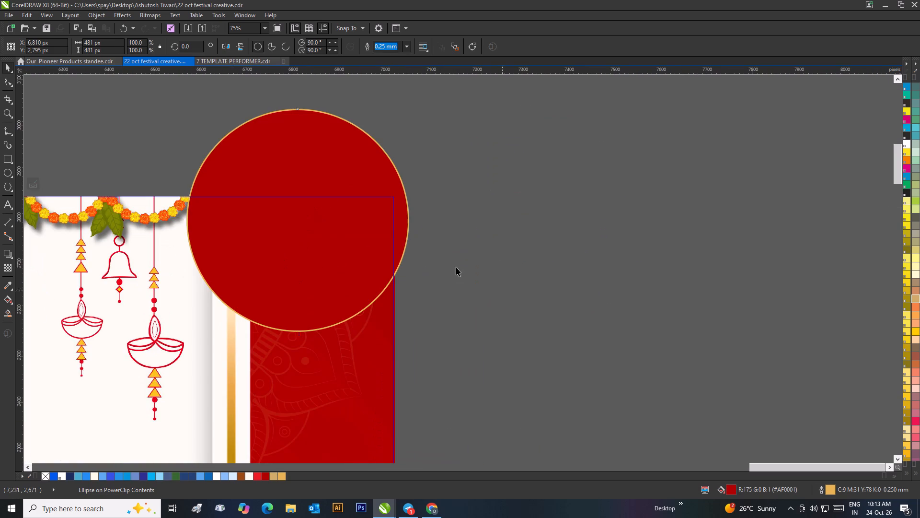
pyautogui.moveTo(402, 238); pyautogui.dragTo(406, 238)
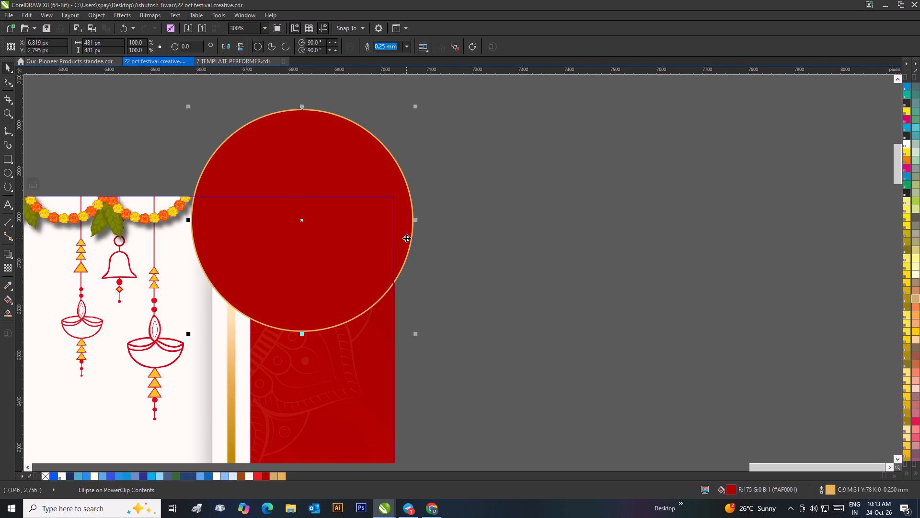
# Align the top edge of the right corner circle with that of the left corner circle.
pyautogui.scroll(-2, 406, 241)
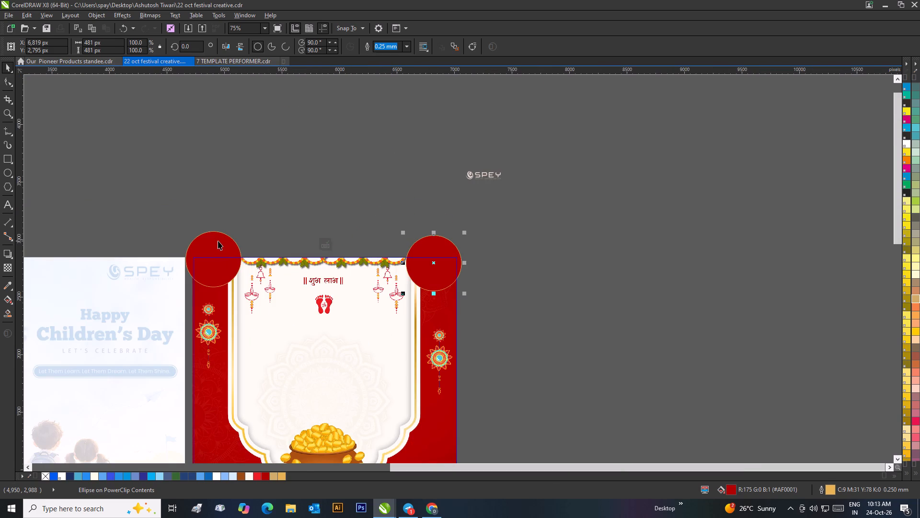
pyautogui.keyDown('shift'); pyautogui.click(218, 241); pyautogui.keyUp('shift')
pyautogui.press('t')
pyautogui.click(527, 275)
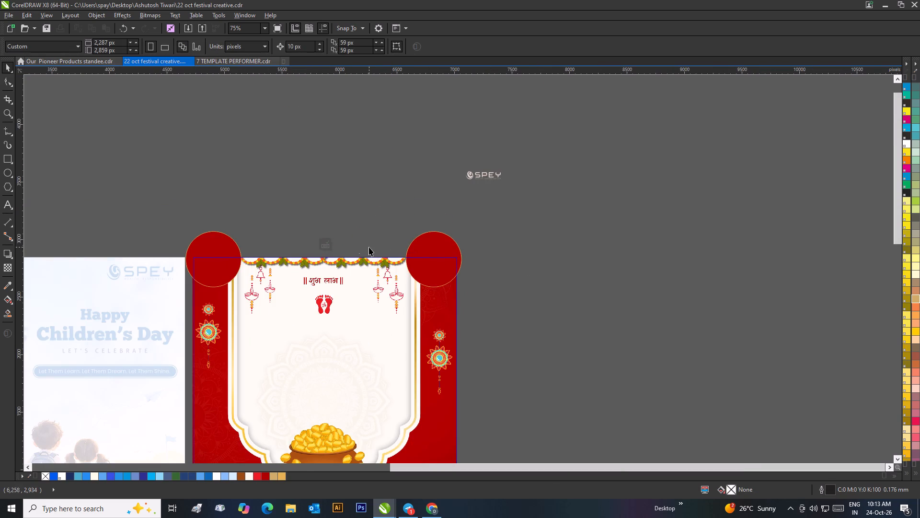
# Finish editing the Dhanteras poster's PowerClip contents.
pyautogui.click(327, 240)
pyautogui.click(559, 272)
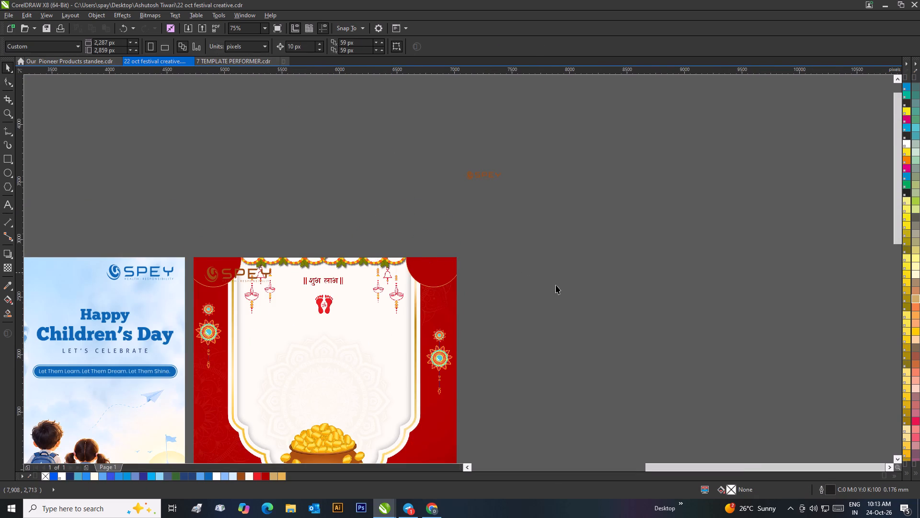
# Scale the brown SPEY logo on the Dhanteras poster down proportionally to about 448 px wide.
pyautogui.scroll(-1, 552, 292)
pyautogui.scroll(2, 321, 264)
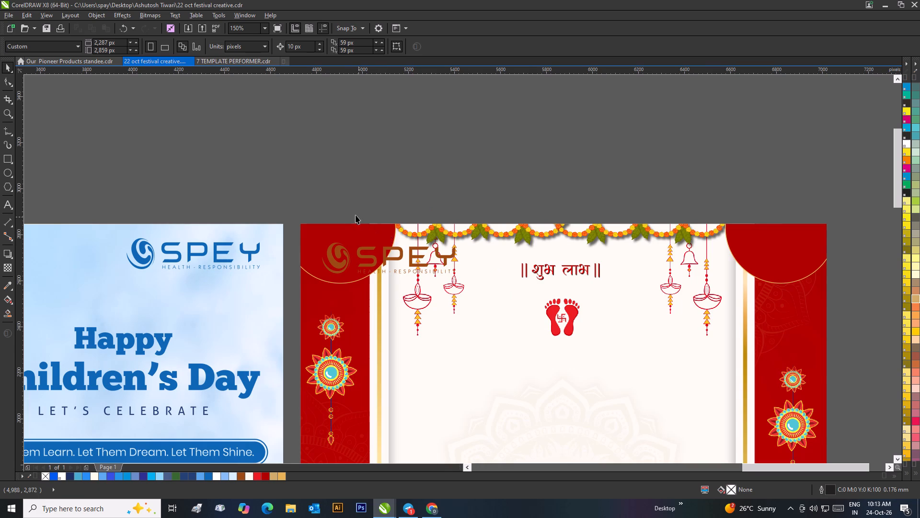
pyautogui.scroll(-1, 352, 212)
pyautogui.click(492, 250)
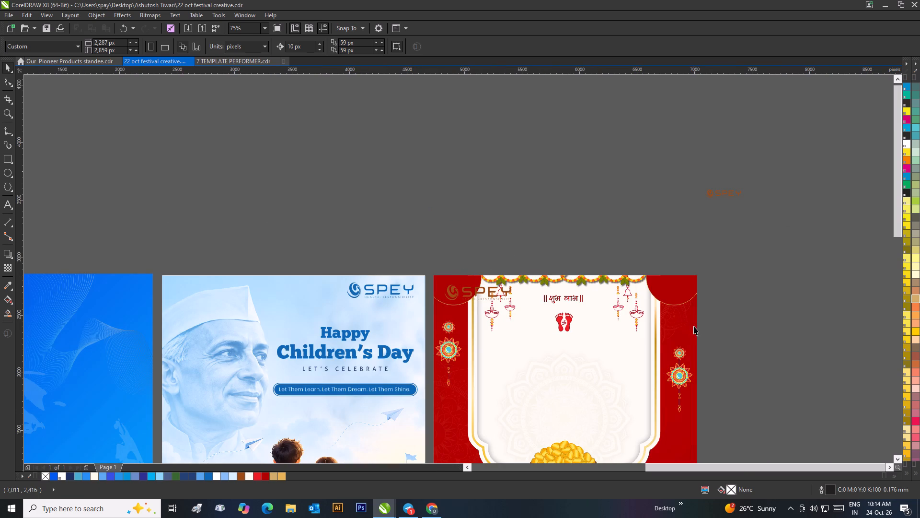
pyautogui.scroll(1, 482, 298)
pyautogui.click(457, 259)
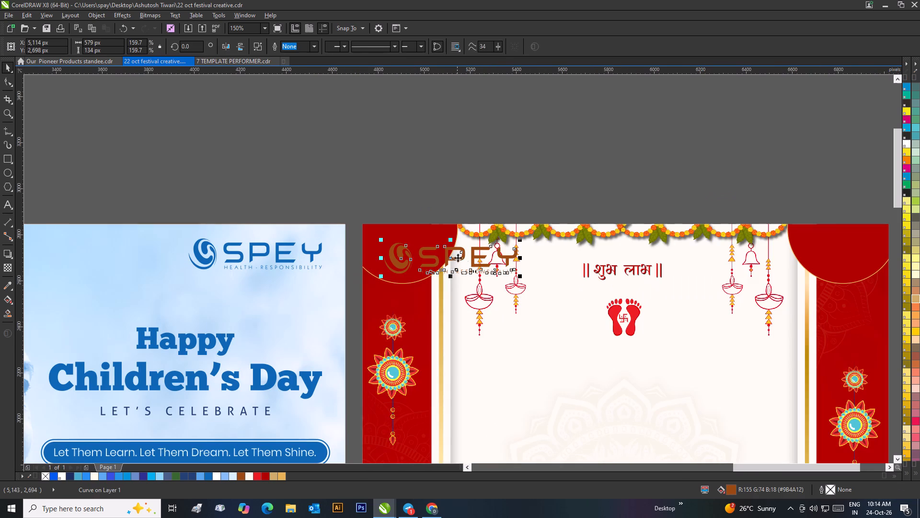
pyautogui.moveTo(520, 279); pyautogui.dragTo(490, 283)
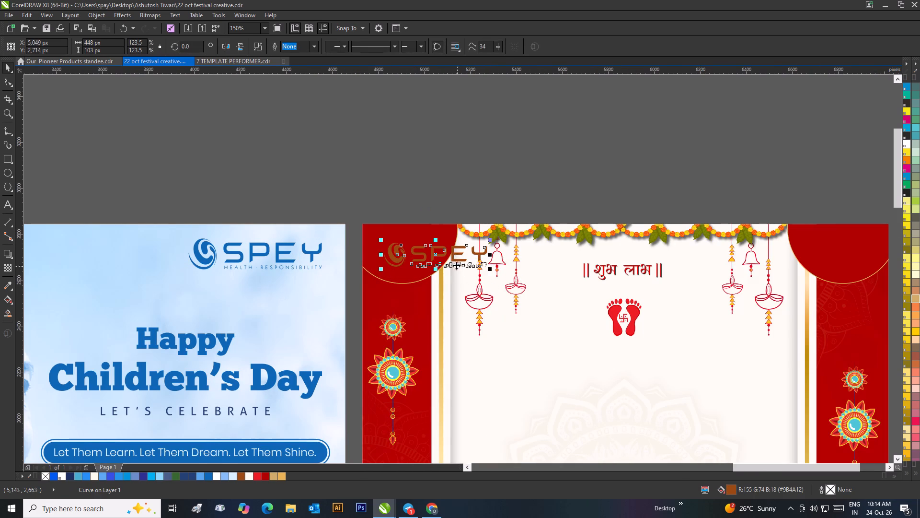
# Move the brown SPEY logo off the Dhanteras poster to just above its upper edge, centred at about X 5,149, Y 3,003 px.
pyautogui.moveTo(454, 258); pyautogui.dragTo(539, 345)
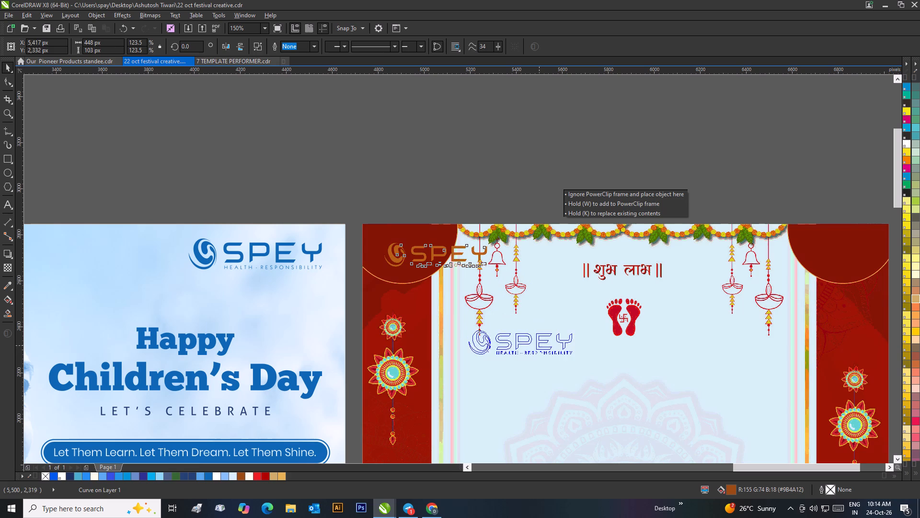
pyautogui.moveTo(539, 345); pyautogui.dragTo(637, 271)
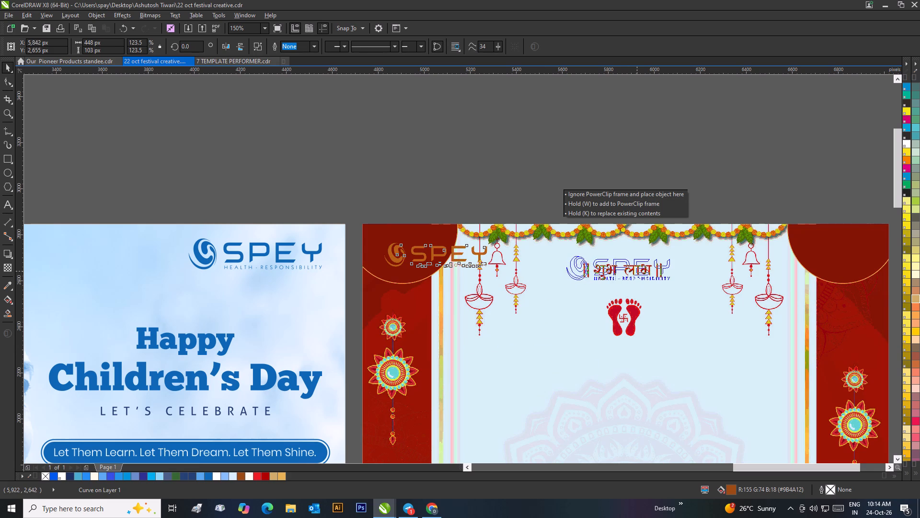
pyautogui.moveTo(637, 271); pyautogui.dragTo(635, 270)
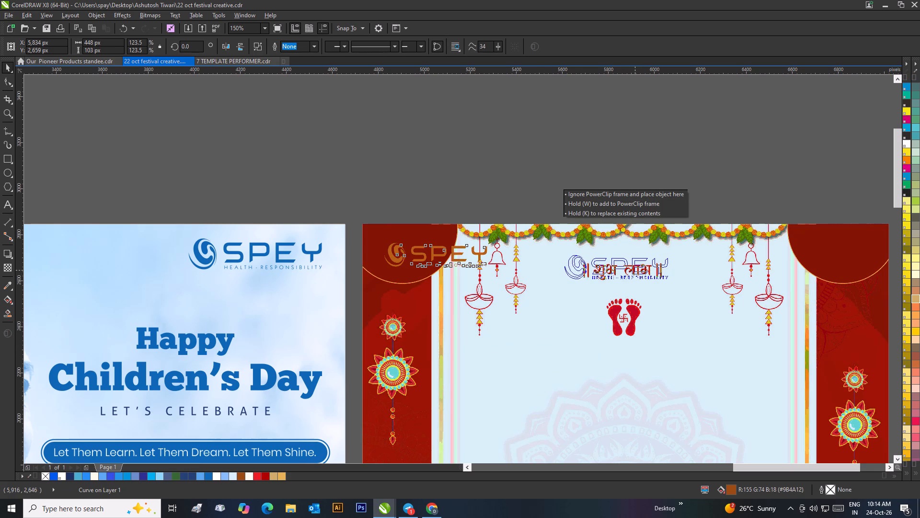
pyautogui.moveTo(635, 270); pyautogui.dragTo(477, 191)
# Switch to Chrome and delete the "शुभ लाभ" text from the red and gold Dhanteras design in Canva.
pyautogui.scroll(-1, 567, 249)
pyautogui.scroll(-2, 475, 282)
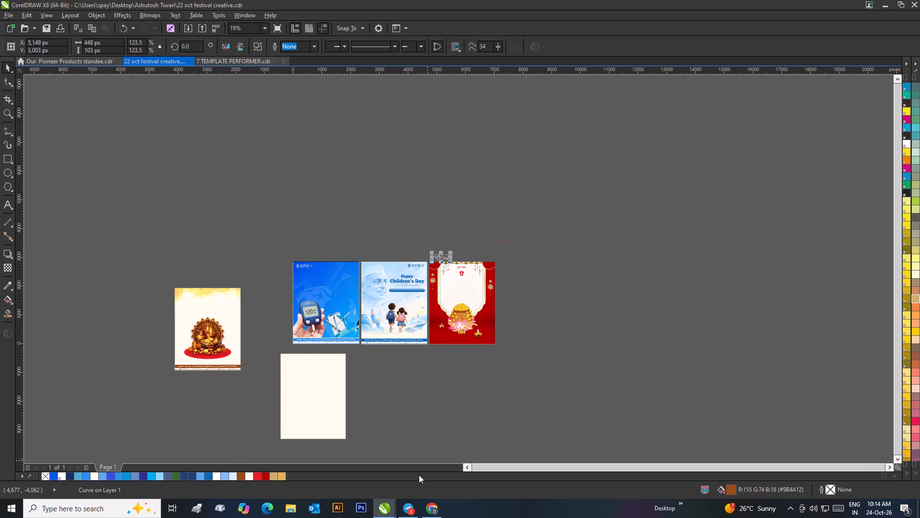
pyautogui.click(432, 504)
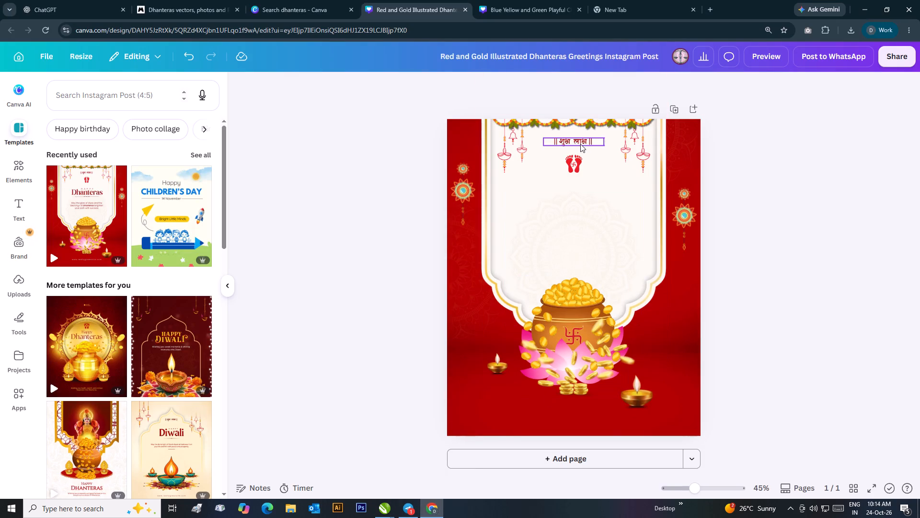
pyautogui.click(580, 144)
pyautogui.press('Delete')
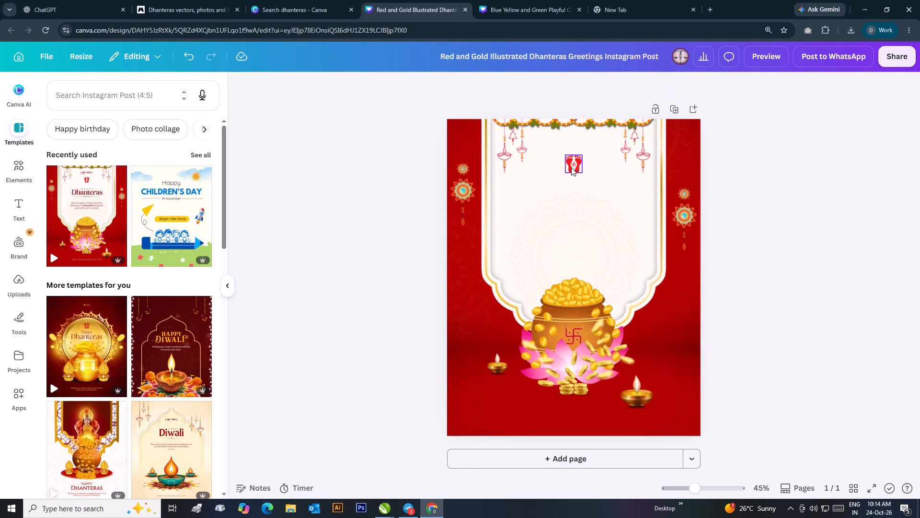
pyautogui.click(571, 167)
pyautogui.click(750, 186)
# Download the Dhanteras design as a high-quality JPG at 3,375 × 4,219 px.
pyautogui.click(895, 56)
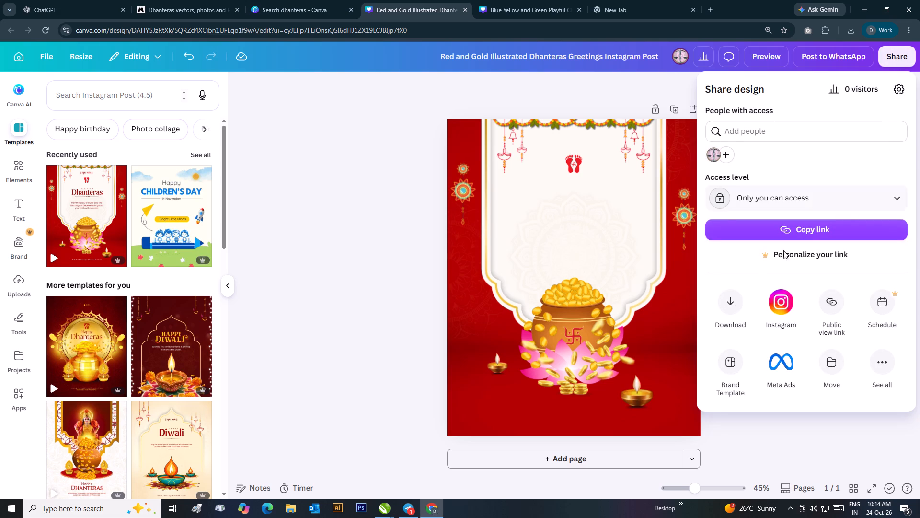
pyautogui.click(736, 301)
pyautogui.click(828, 215)
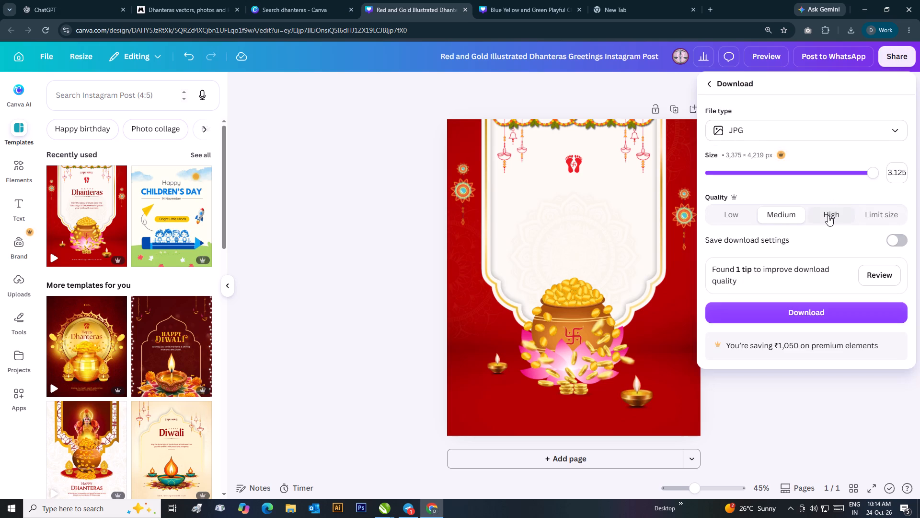
pyautogui.click(800, 311)
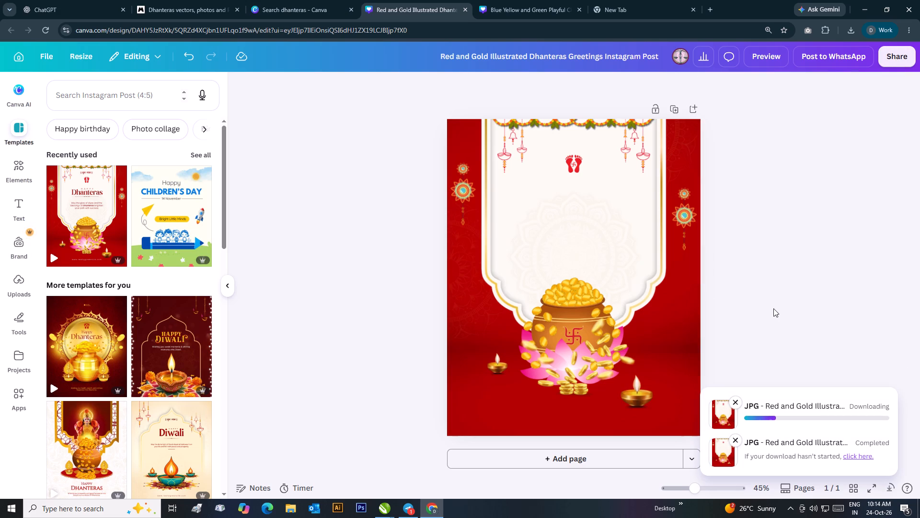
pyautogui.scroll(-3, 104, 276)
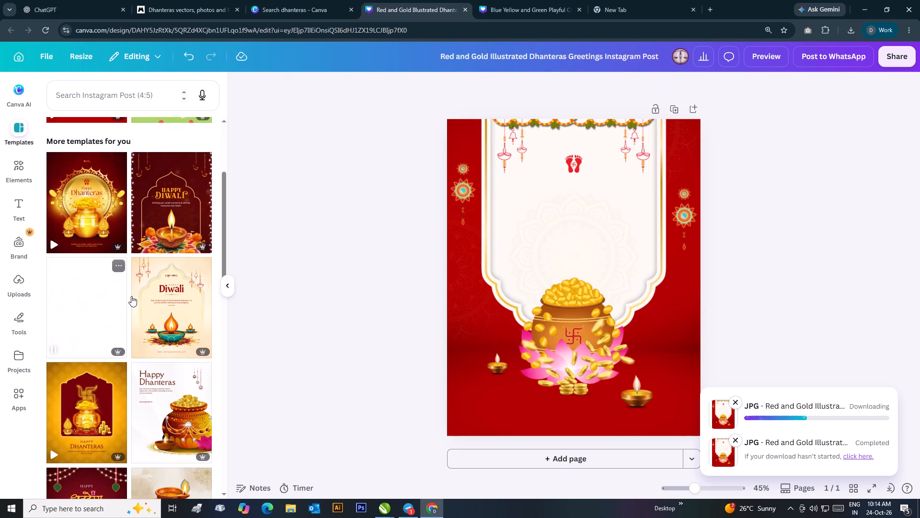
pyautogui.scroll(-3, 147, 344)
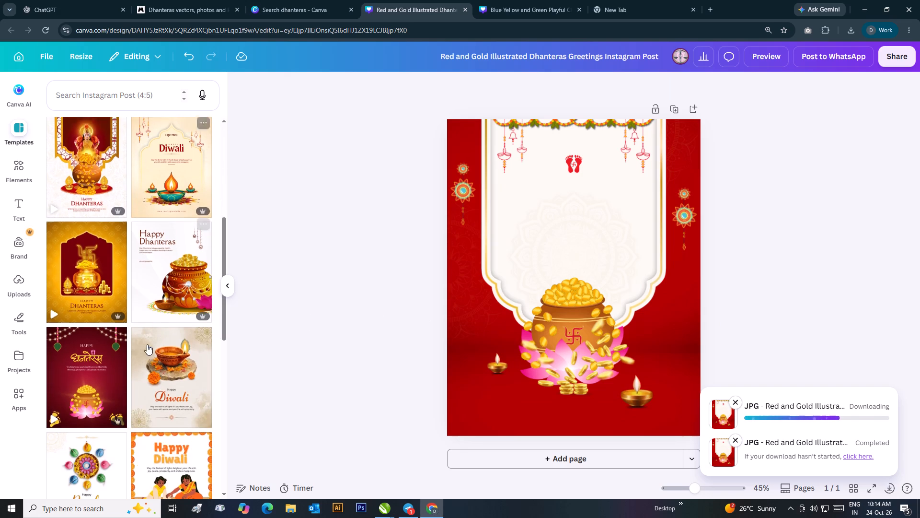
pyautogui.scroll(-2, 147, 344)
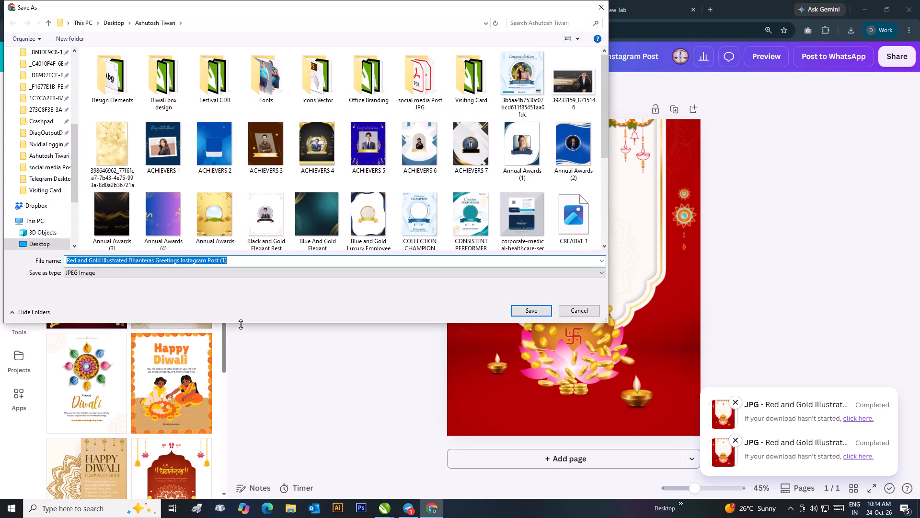
# Save the Canva Dhanteras design download as a JPEG named hui in the current desktop folder.
pyautogui.press('BackSpace')
pyautogui.write('hui')
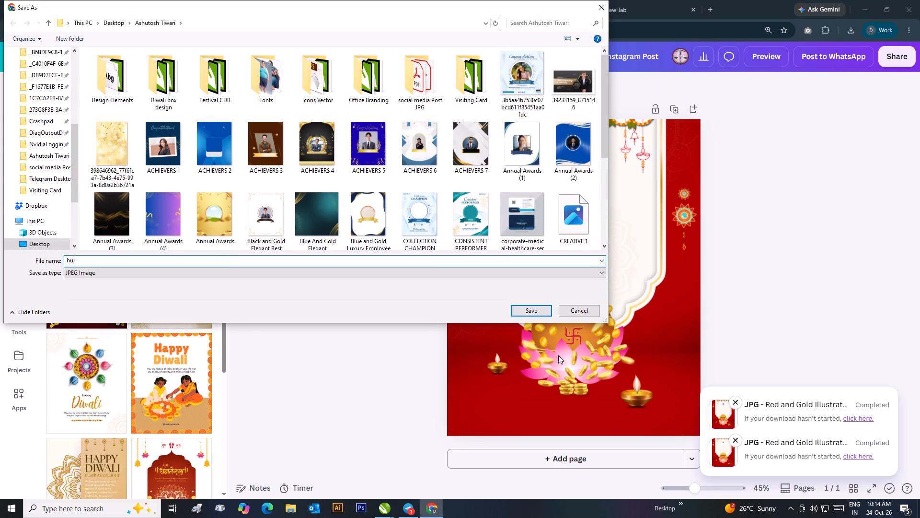
pyautogui.click(526, 303)
pyautogui.click(524, 307)
pyautogui.click(812, 319)
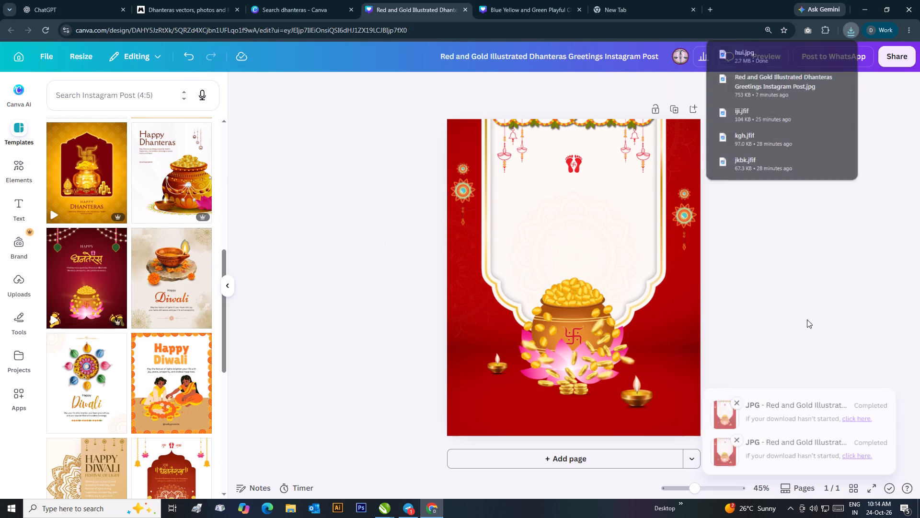
# Look through the Canva Instagram post templates for other Diwali and Dhanteras designs.
pyautogui.scroll(-7, 136, 358)
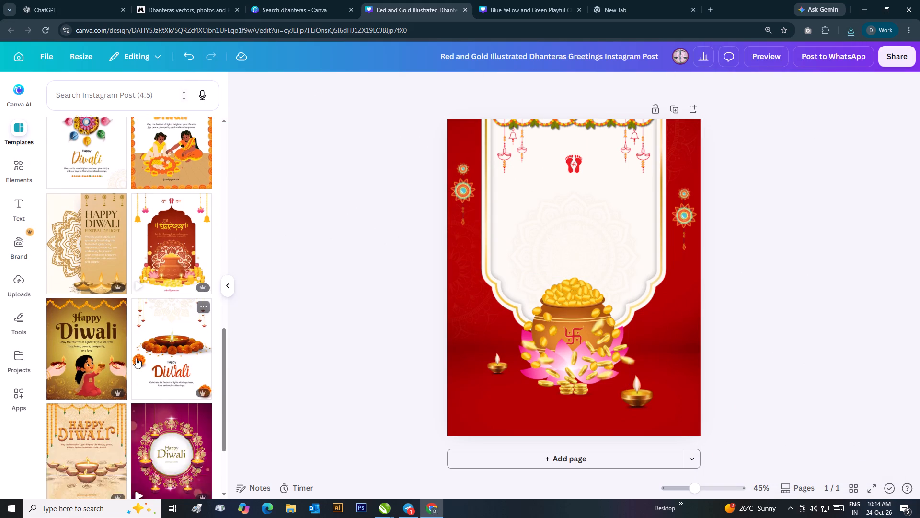
pyautogui.scroll(-2, 136, 358)
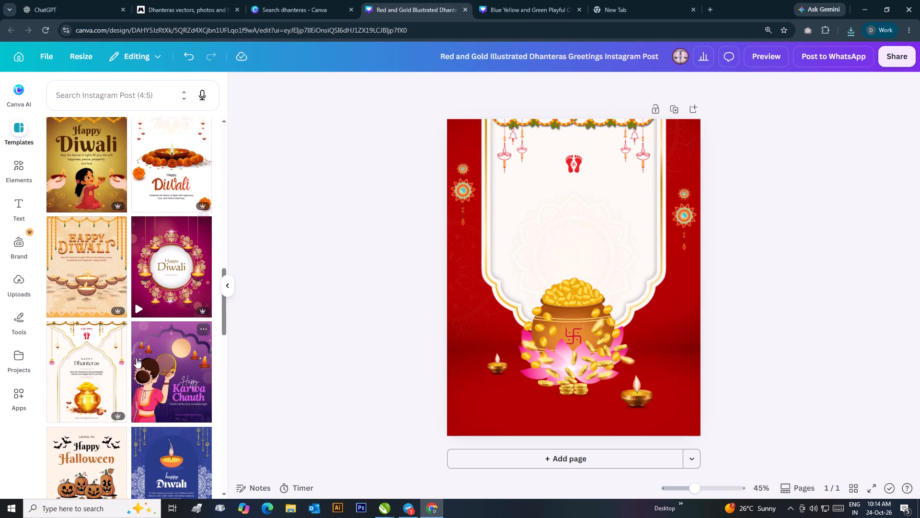
pyautogui.scroll(-4, 136, 358)
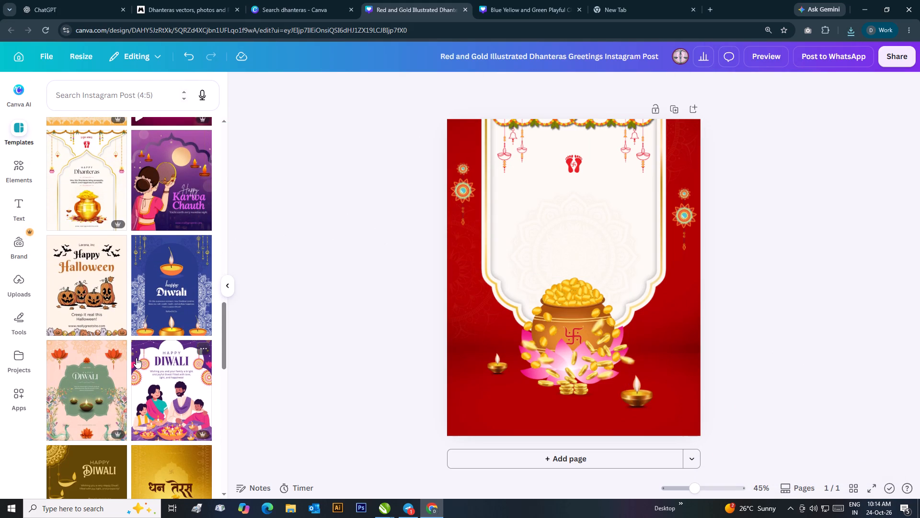
pyautogui.scroll(-7, 136, 358)
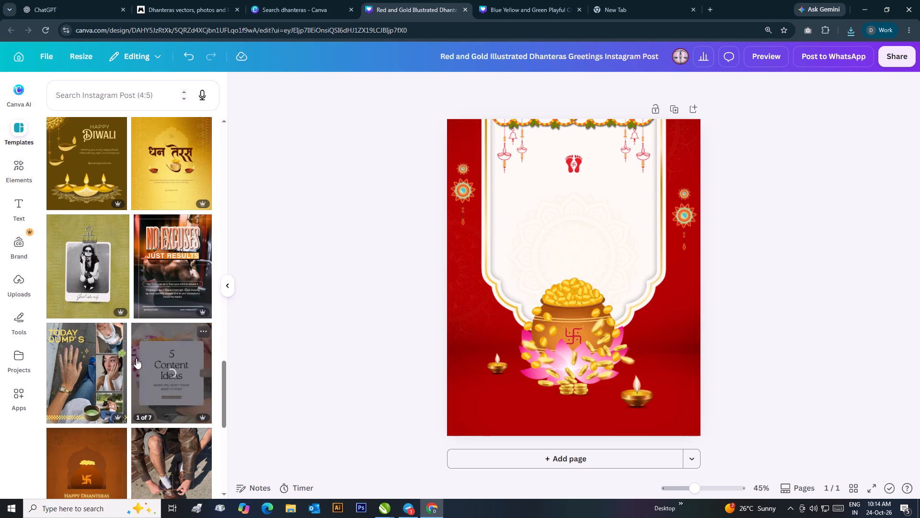
pyautogui.scroll(-5, 136, 358)
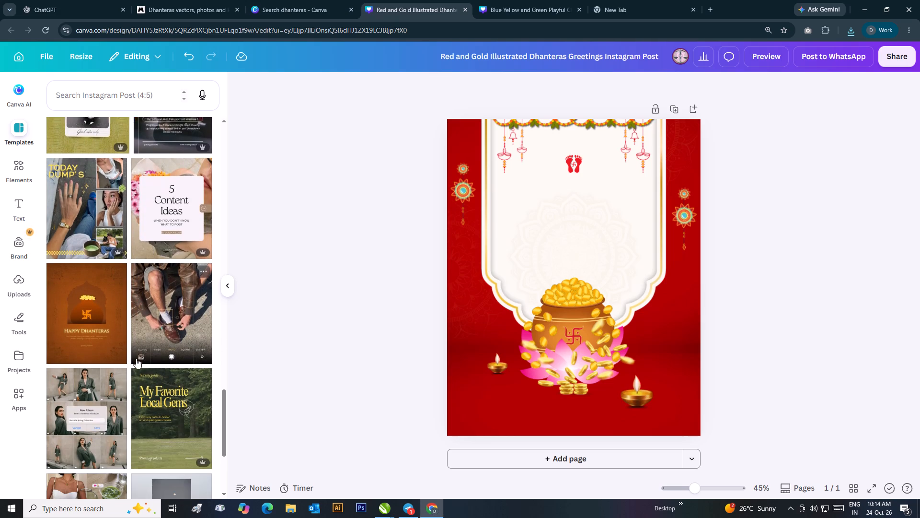
pyautogui.scroll(-7, 136, 358)
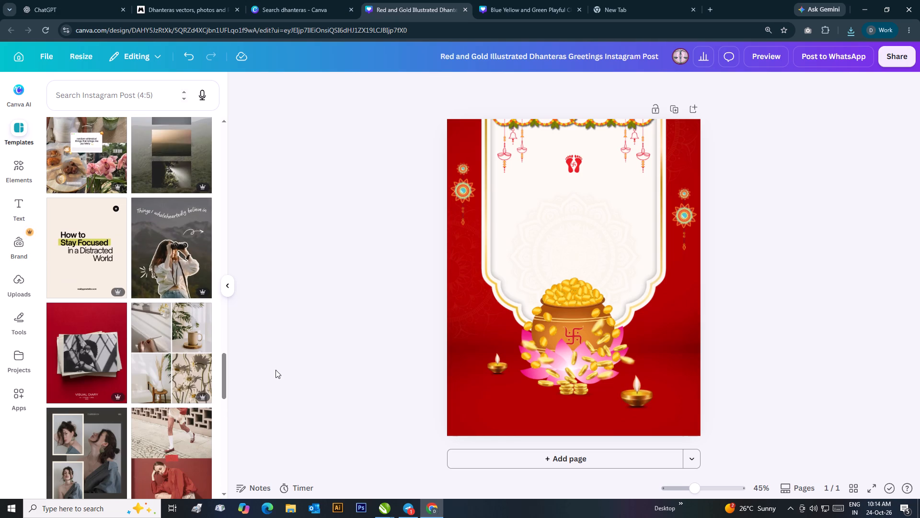
pyautogui.click(276, 370)
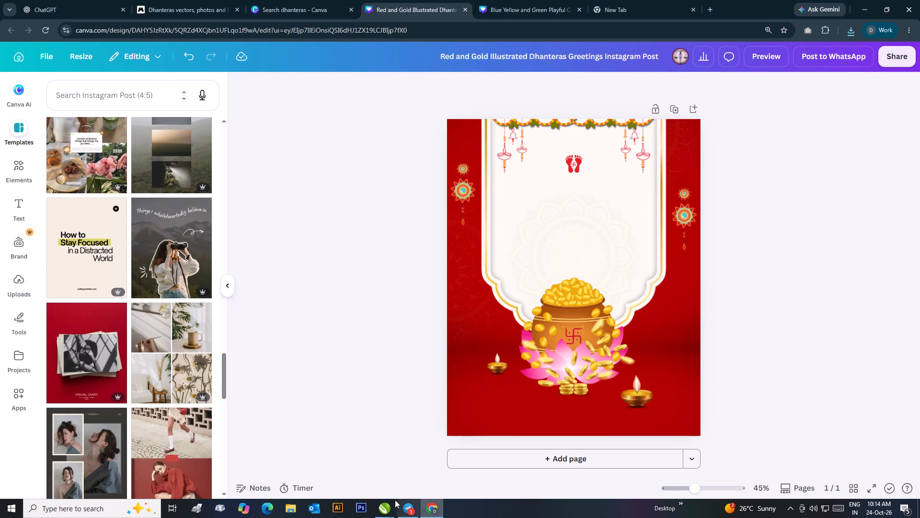
# Bring the downloaded hui.jpg from Chrome into the CorelDRAW document and place it to the right of the red poster.
pyautogui.click(390, 506)
pyautogui.click(370, 472)
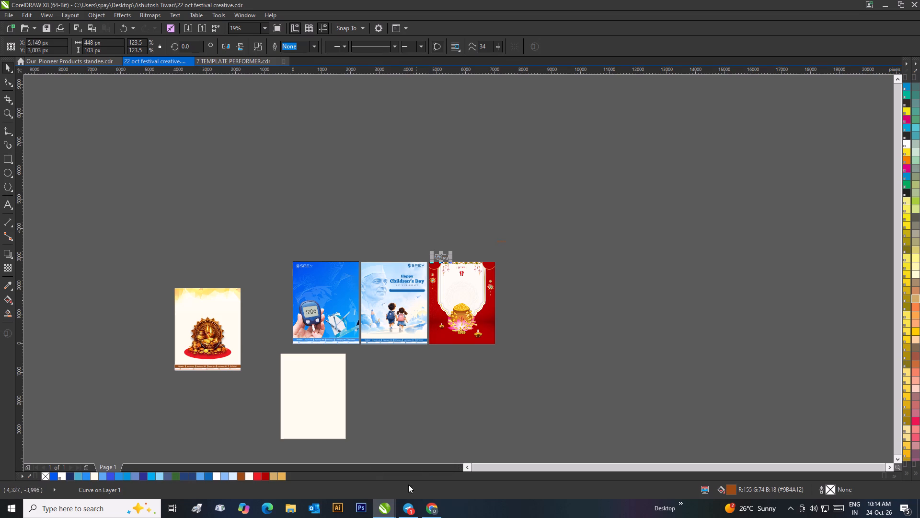
pyautogui.click(426, 506)
pyautogui.click(851, 30)
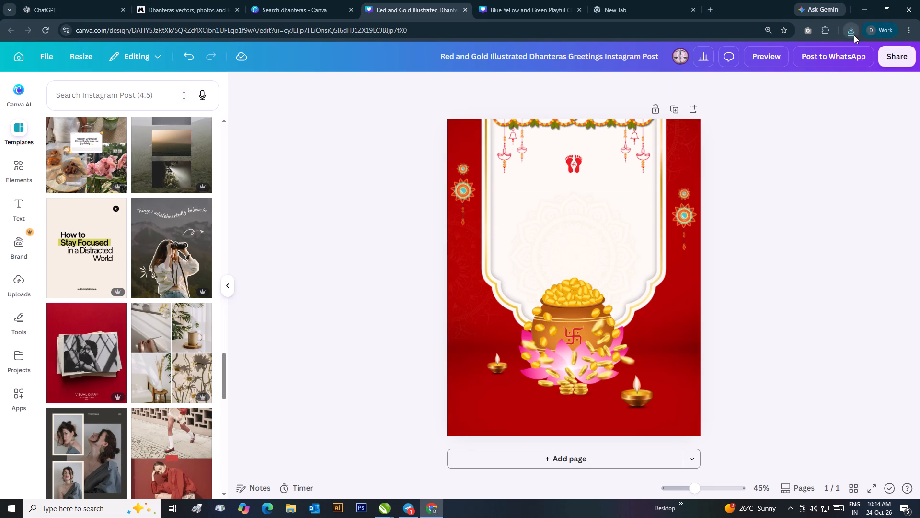
pyautogui.moveTo(749, 76); pyautogui.dragTo(387, 512)
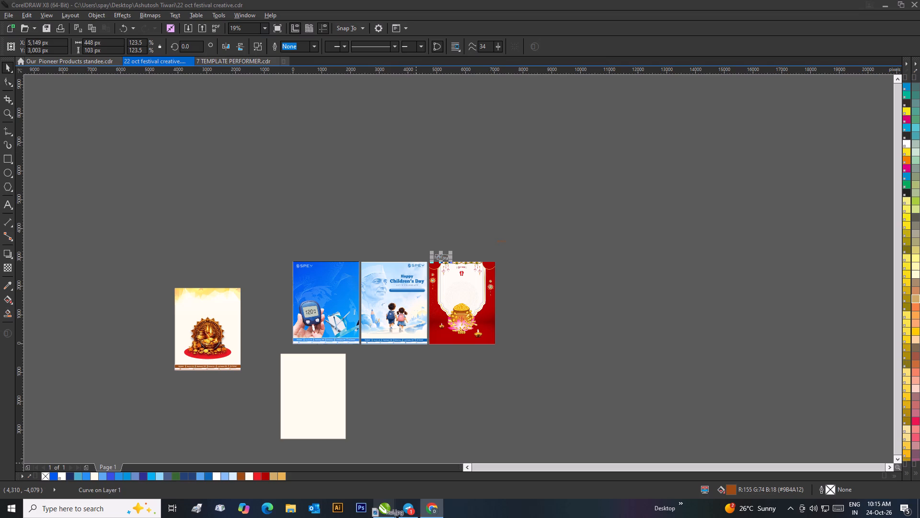
pyautogui.moveTo(387, 512); pyautogui.dragTo(304, 231)
pyautogui.moveTo(307, 230); pyautogui.dragTo(609, 304)
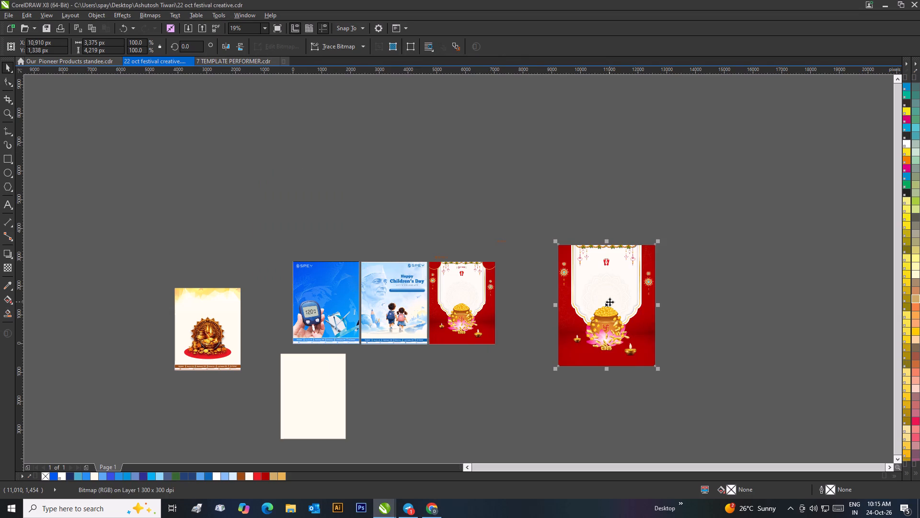
# PowerClip the imported image inside the red poster's frame.
pyautogui.rightClick(609, 302)
pyautogui.click(650, 34)
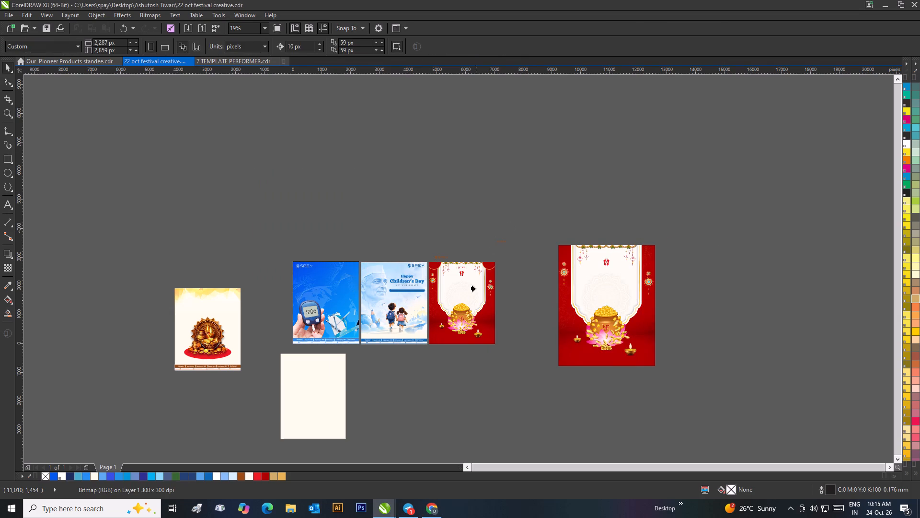
pyautogui.click(472, 294)
# Edit the poster's PowerClip contents, deleting both red corner circles and the old red background.
pyautogui.rightClick(472, 294)
pyautogui.click(499, 232)
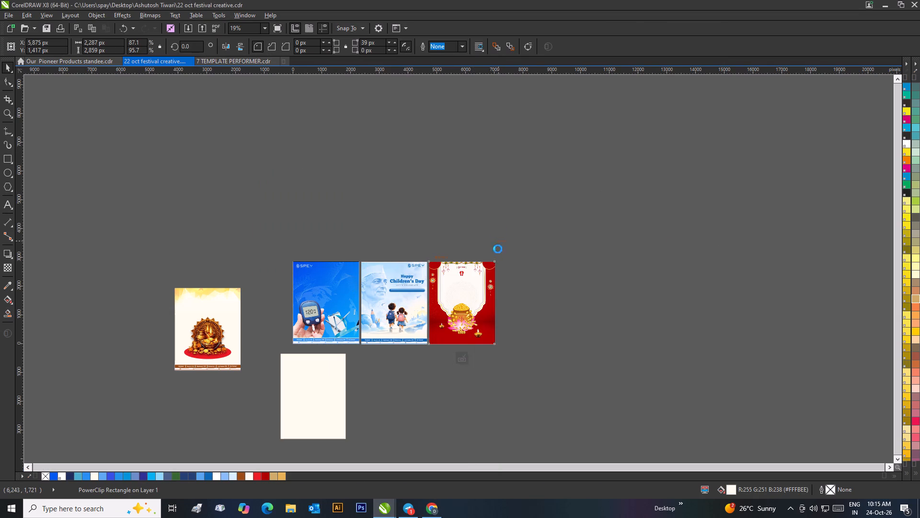
pyautogui.scroll(2, 472, 281)
pyautogui.click(520, 200)
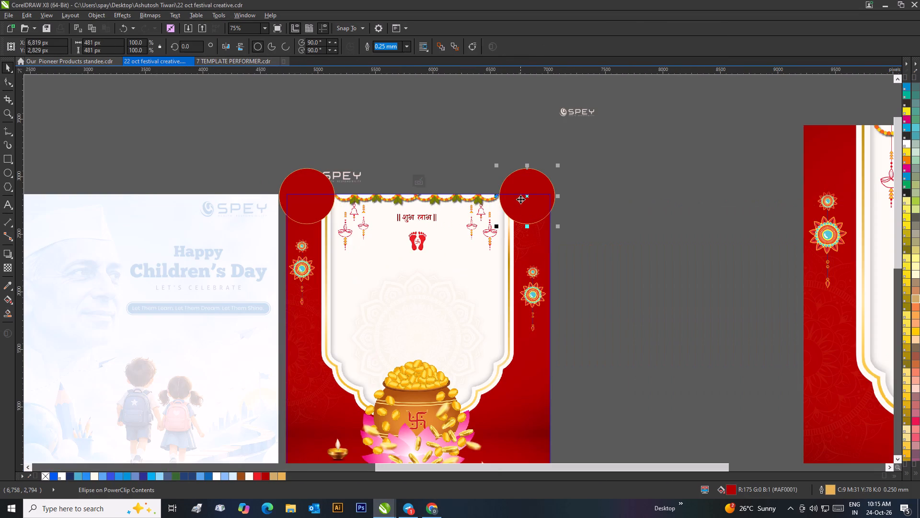
pyautogui.press('Delete')
pyautogui.click(296, 177)
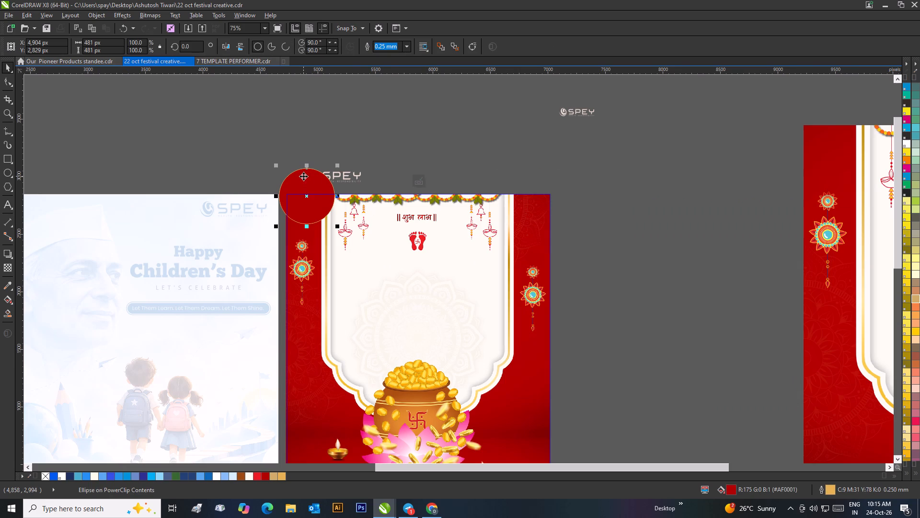
pyautogui.press('Delete')
pyautogui.click(405, 254)
pyautogui.press('Delete')
# Move the new background image over the poster, aligning its top-left corner with the frame's corner.
pyautogui.scroll(-2, 401, 256)
pyautogui.moveTo(684, 297); pyautogui.dragTo(590, 312)
pyautogui.moveTo(609, 298); pyautogui.dragTo(455, 322)
pyautogui.scroll(3, 446, 276)
pyautogui.moveTo(343, 250); pyautogui.dragTo(418, 229)
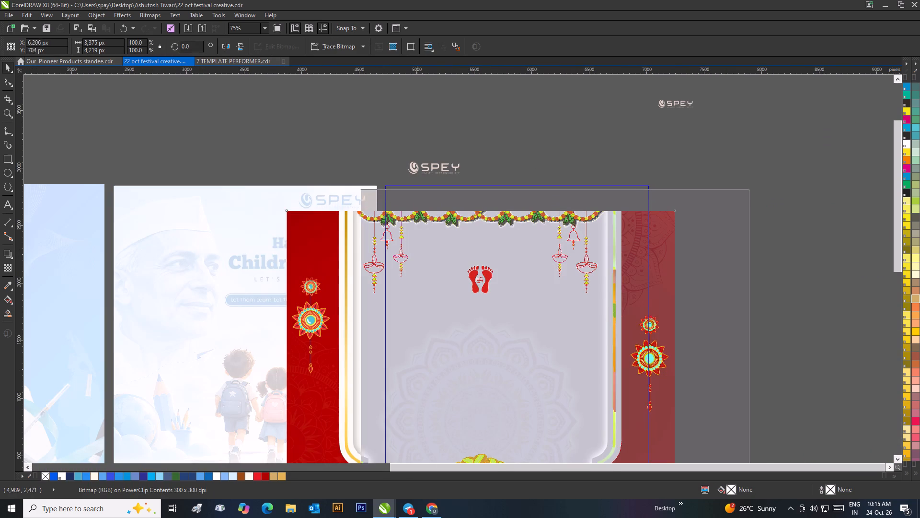
pyautogui.moveTo(418, 229); pyautogui.dragTo(440, 224)
# Scale the new background image proportionally to about 68.2% (about 2,302 x 2,877 px), so its lower corners meet the poster frame.
pyautogui.scroll(-2, 469, 228)
pyautogui.scroll(-1, 480, 299)
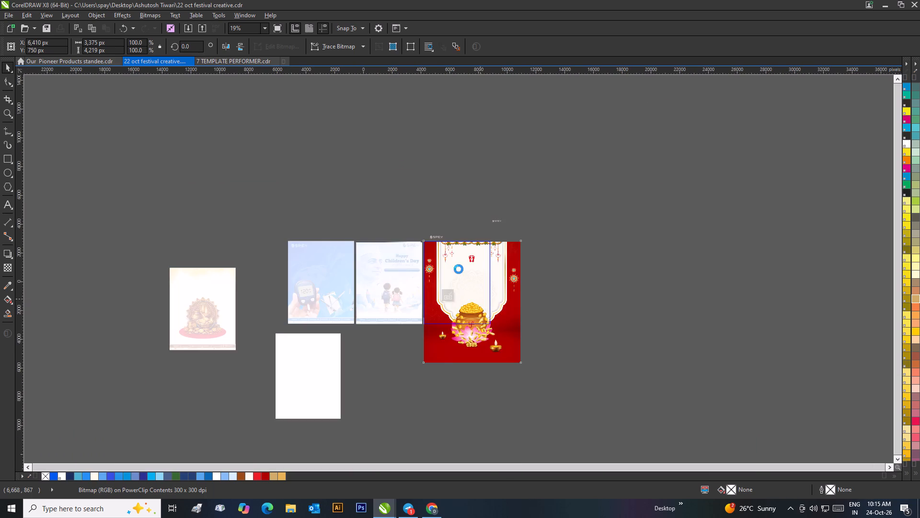
pyautogui.scroll(1, 453, 283)
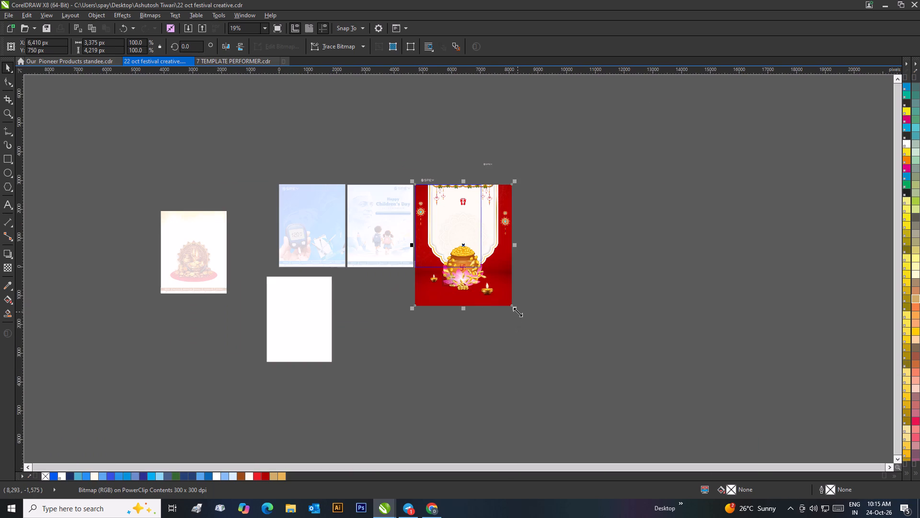
pyautogui.moveTo(517, 312); pyautogui.dragTo(493, 277)
pyautogui.scroll(4, 484, 266)
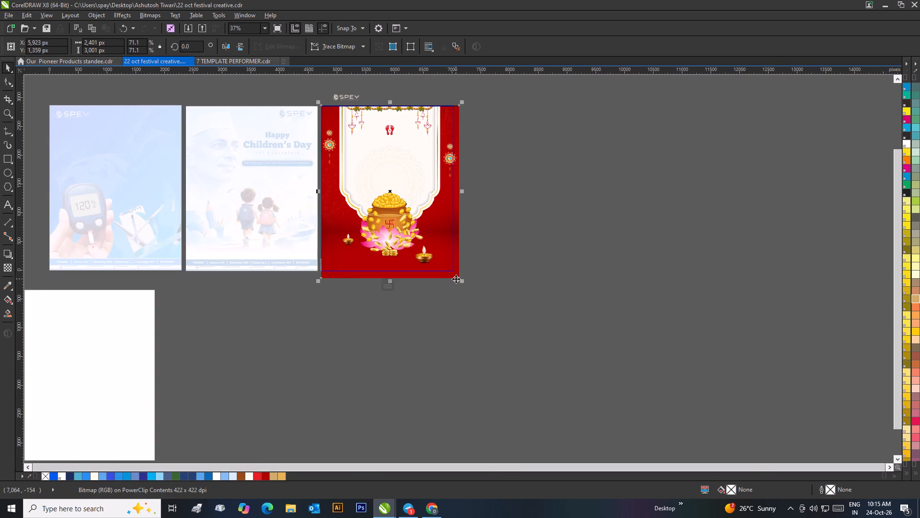
pyautogui.scroll(3, 456, 279)
pyautogui.click(491, 269)
pyautogui.click(486, 258)
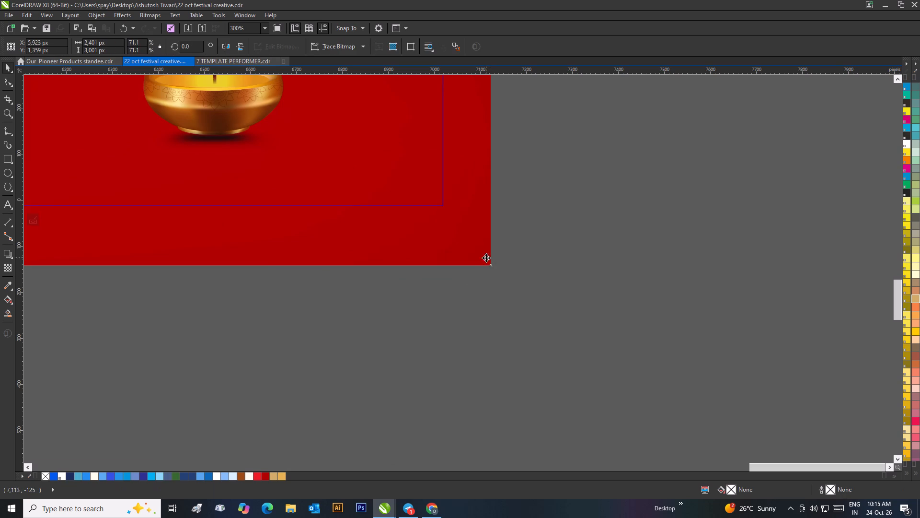
pyautogui.moveTo(494, 268); pyautogui.dragTo(448, 212)
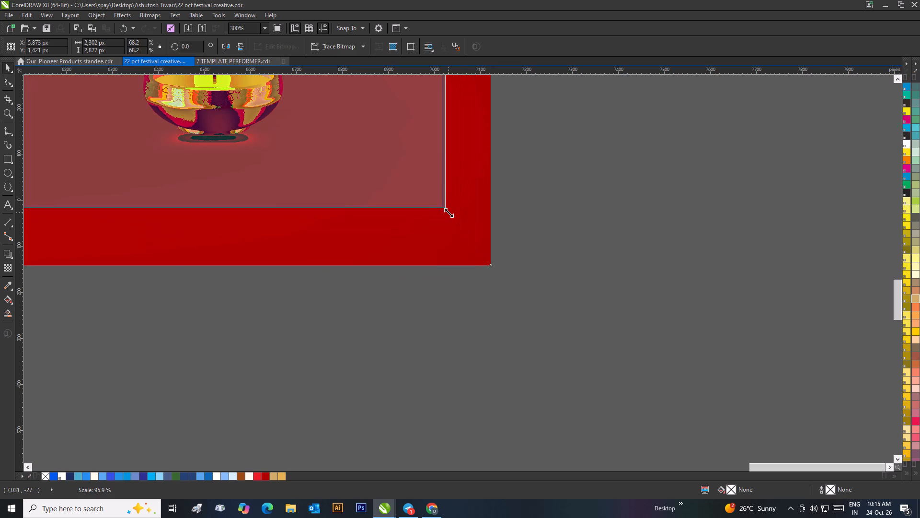
pyautogui.moveTo(448, 212); pyautogui.dragTo(448, 214)
pyautogui.scroll(-4, 448, 227)
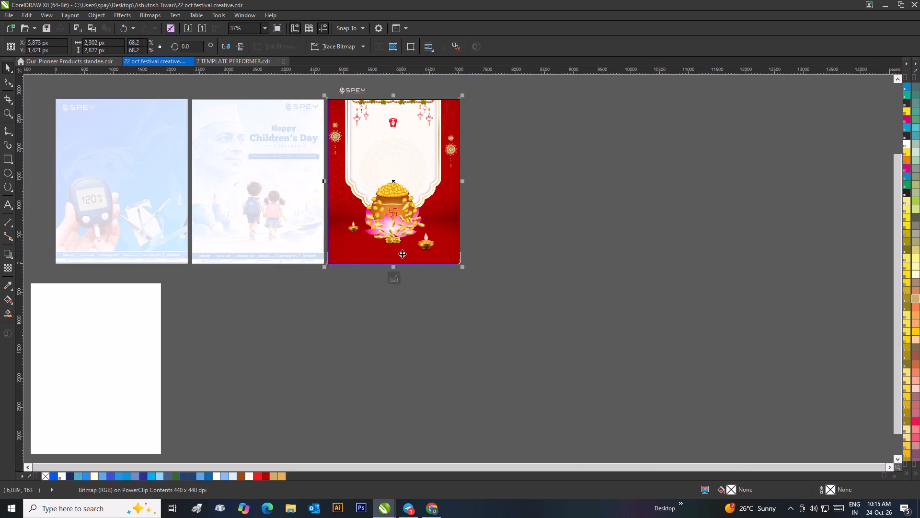
pyautogui.scroll(3, 391, 254)
pyautogui.click(223, 266)
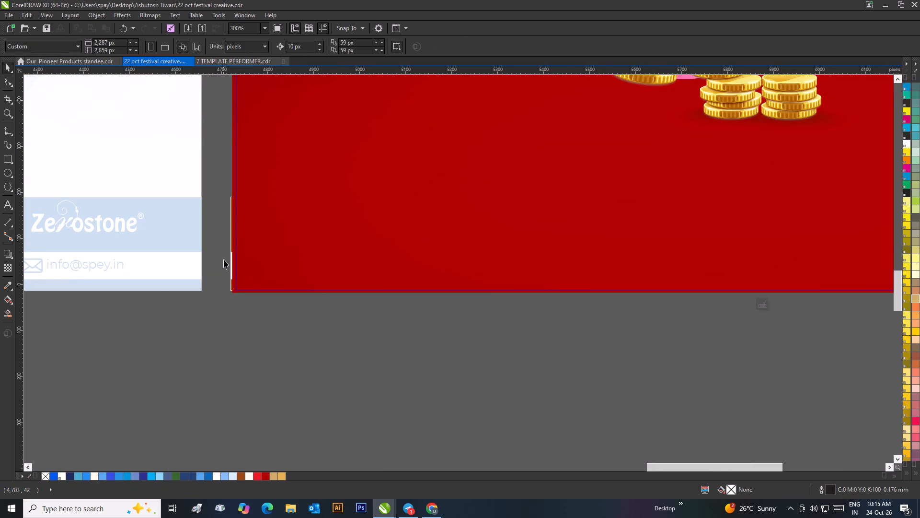
# Bring the hidden footer band and its text at the poster's bottom edge forward, in front of the new background image.
pyautogui.scroll(-1, 219, 182)
pyautogui.scroll(-2, 646, 290)
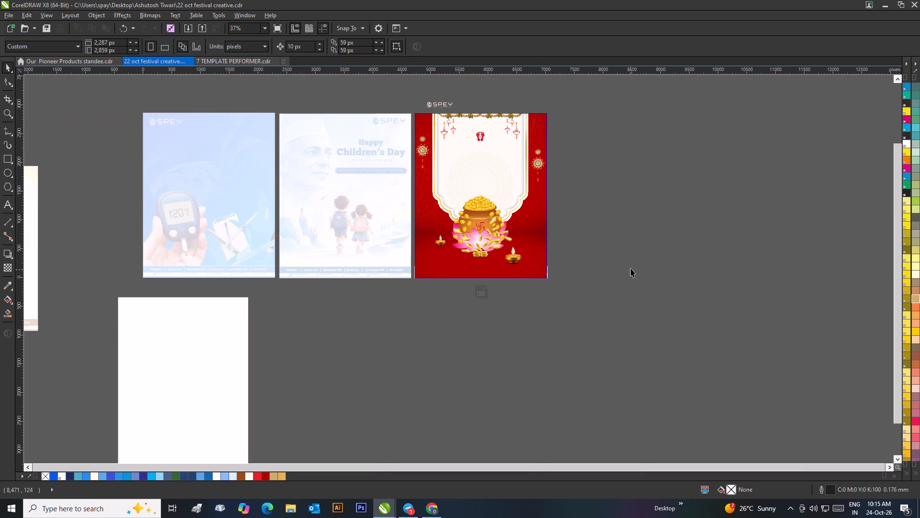
pyautogui.moveTo(556, 260); pyautogui.dragTo(391, 284)
pyautogui.scroll(2, 446, 271)
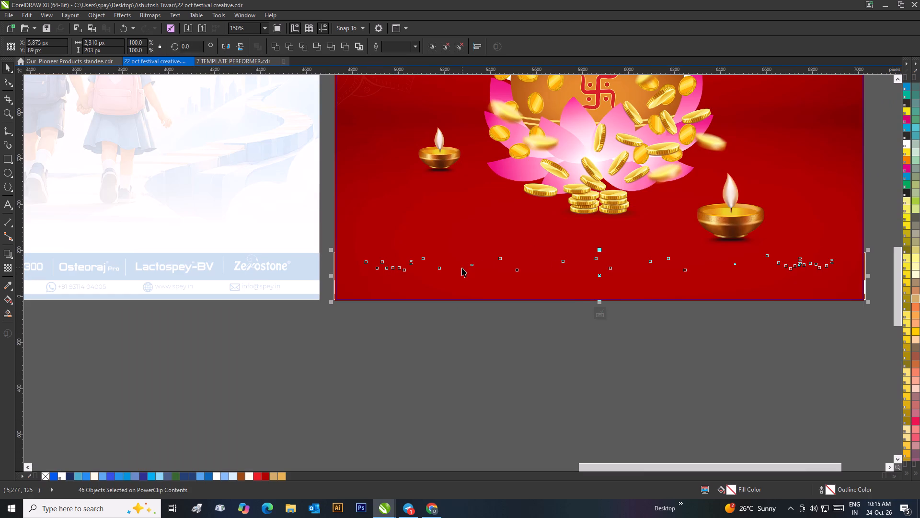
pyautogui.hotkey('ctrl', 'pageup')
pyautogui.hotkey('ctrl', 'pageup')
pyautogui.hotkey('ctrl', 'pageup')
pyautogui.hotkey('ctrl', 'pageup')
pyautogui.hotkey('ctrl', 'pageup')
pyautogui.hotkey('ctrl', 'pageup')
pyautogui.hotkey('ctrl', 'pageup')
pyautogui.click(457, 377)
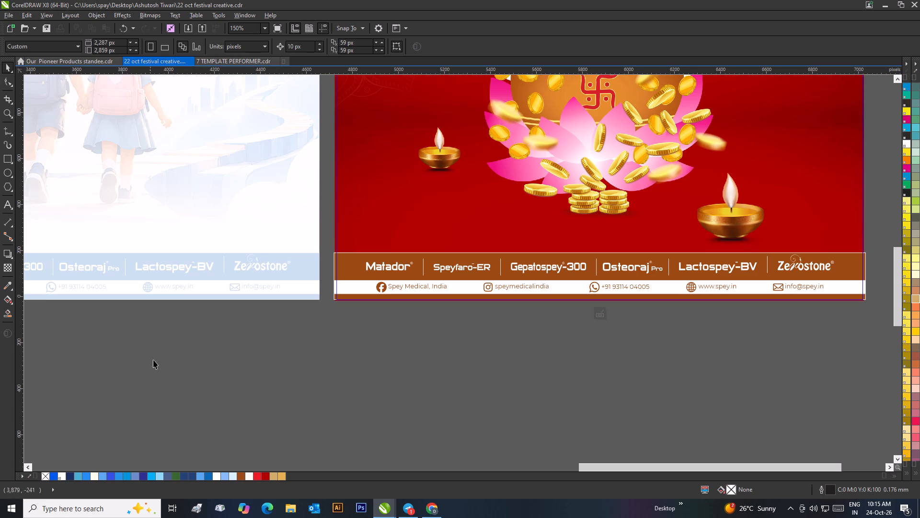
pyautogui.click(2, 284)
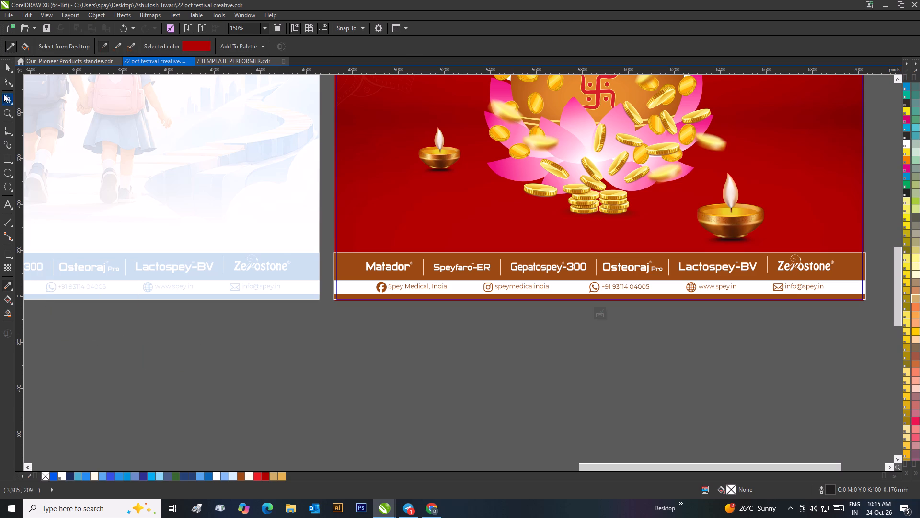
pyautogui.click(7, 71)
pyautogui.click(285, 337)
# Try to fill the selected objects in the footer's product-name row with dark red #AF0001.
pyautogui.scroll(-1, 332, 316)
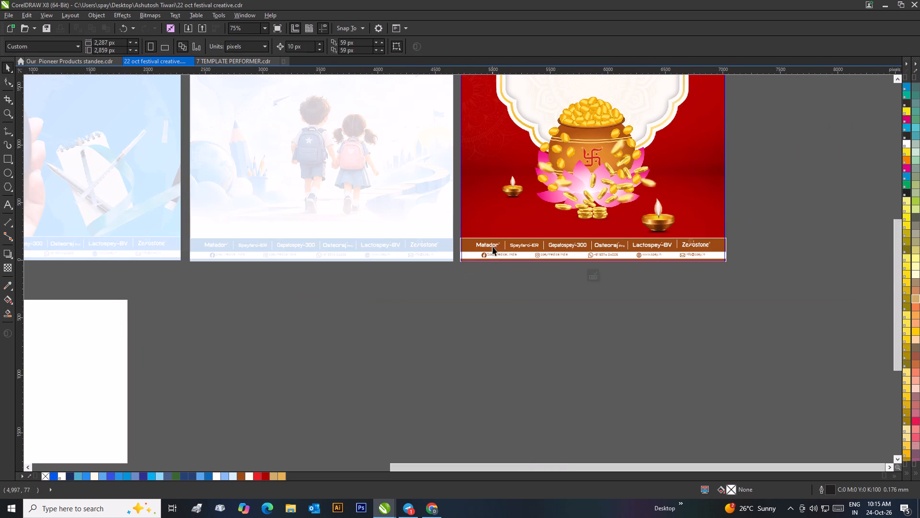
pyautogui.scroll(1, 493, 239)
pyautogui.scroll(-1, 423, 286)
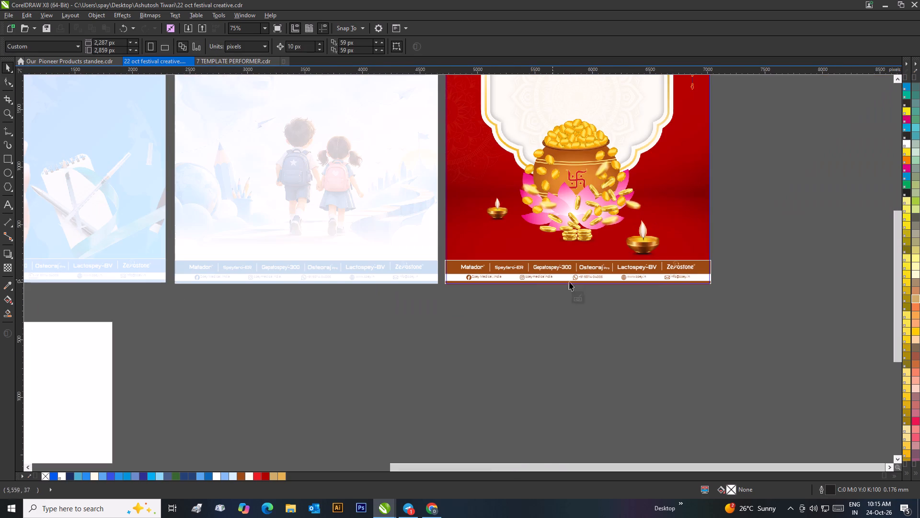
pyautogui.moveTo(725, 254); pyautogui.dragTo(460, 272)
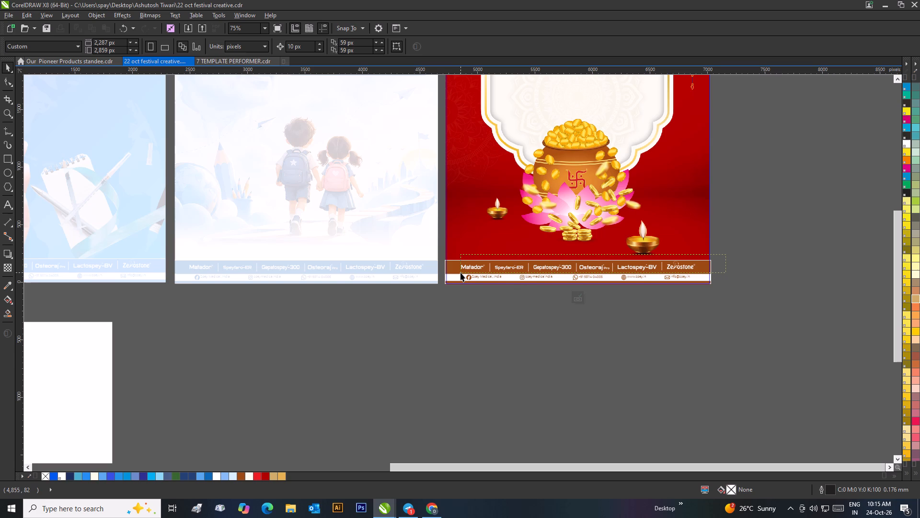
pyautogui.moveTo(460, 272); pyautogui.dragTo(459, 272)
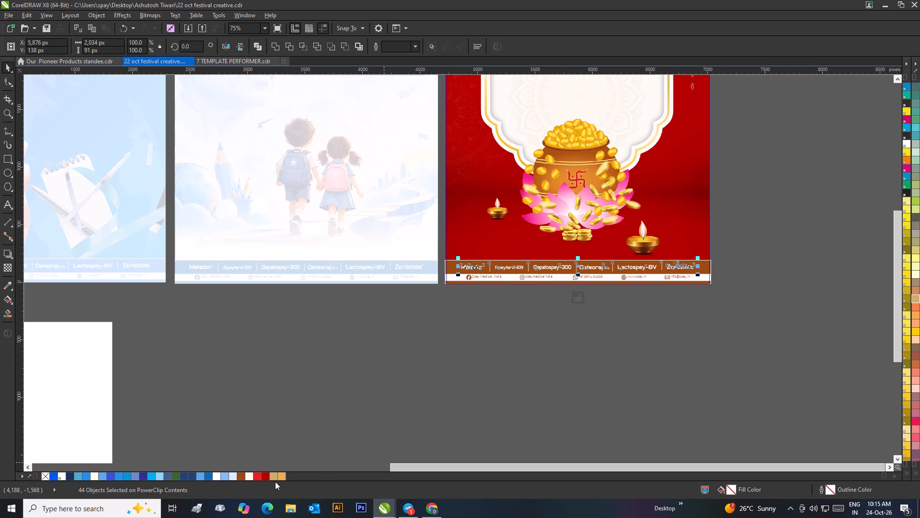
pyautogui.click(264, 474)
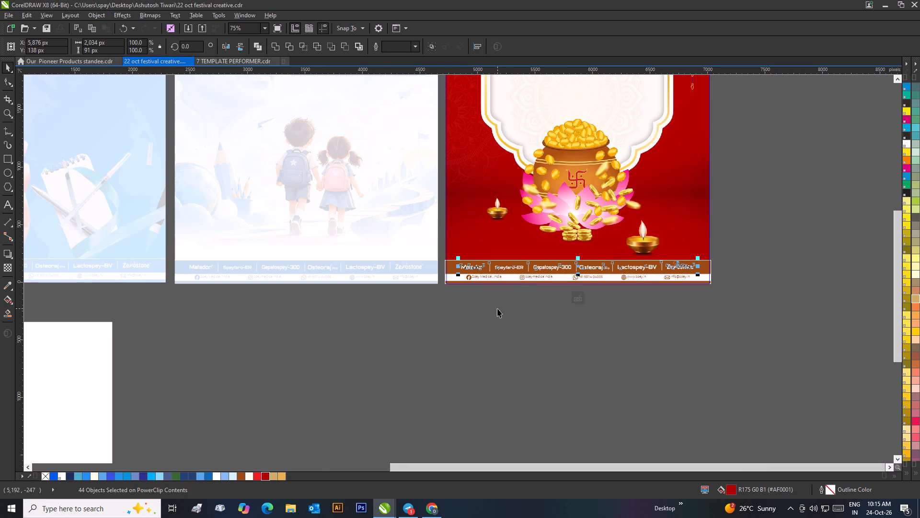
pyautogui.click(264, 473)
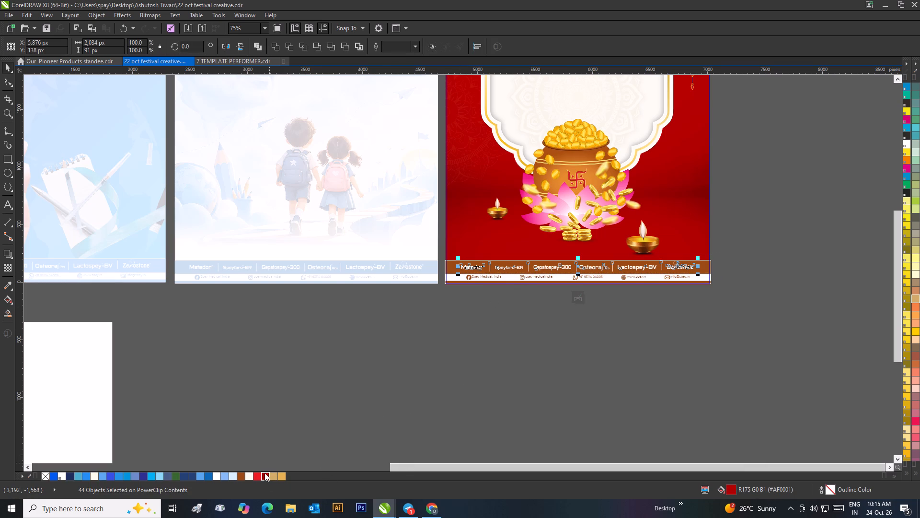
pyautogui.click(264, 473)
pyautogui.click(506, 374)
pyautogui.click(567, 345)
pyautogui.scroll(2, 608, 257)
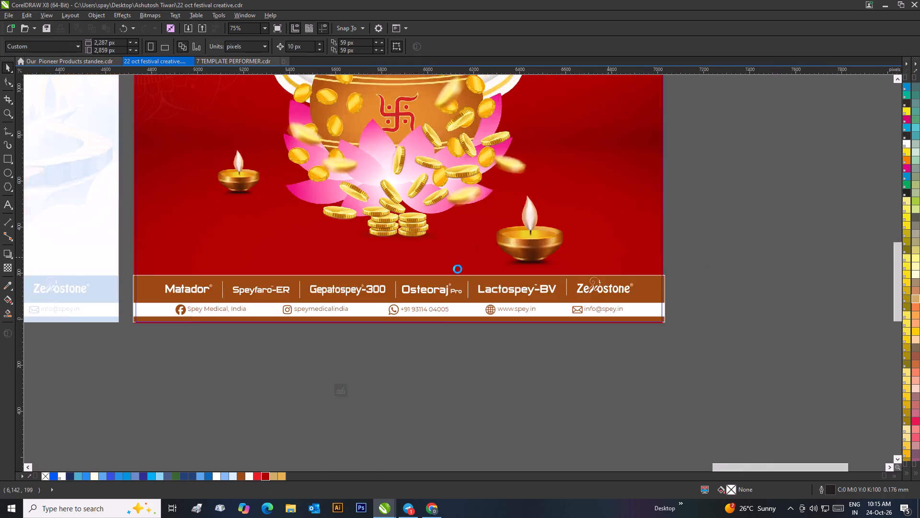
# Ungroup all objects in the footer's product-name group.
pyautogui.click(461, 311)
pyautogui.rightClick(461, 311)
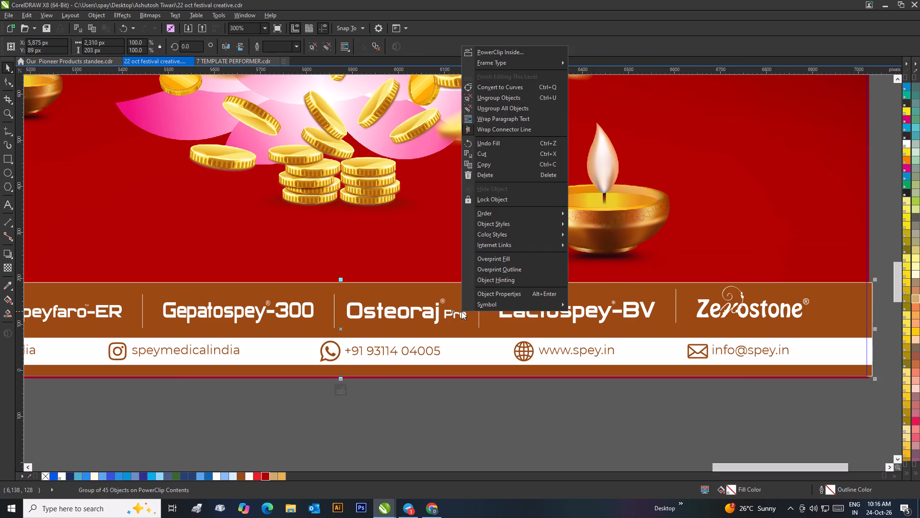
pyautogui.click(507, 110)
pyautogui.scroll(-2, 506, 211)
pyautogui.scroll(1, 461, 285)
pyautogui.click(473, 331)
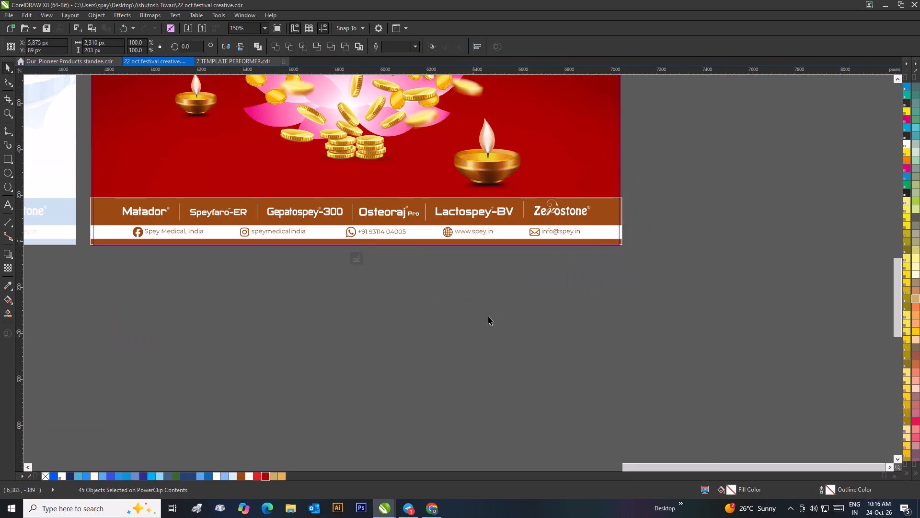
# Fill all the product names in the footer, from Matador to Zerostone, with dark red #AF0001.
pyautogui.moveTo(655, 192); pyautogui.dragTo(107, 220)
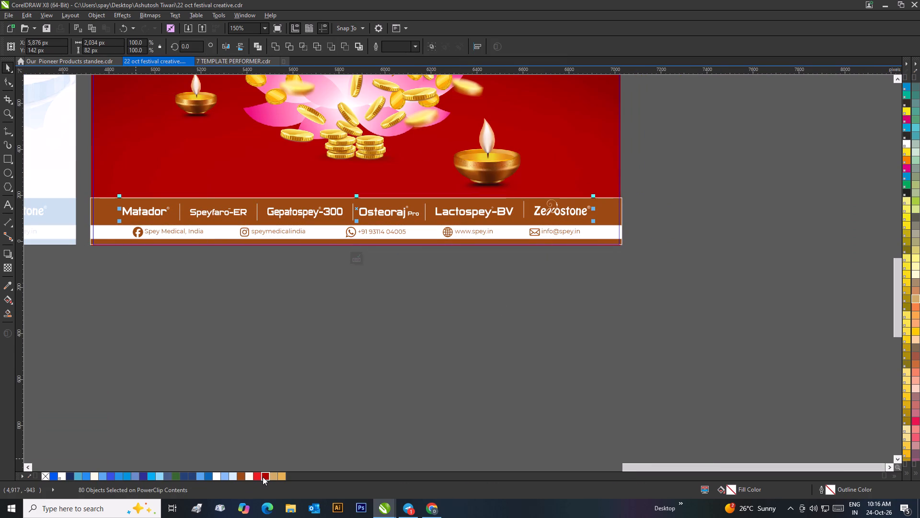
pyautogui.click(263, 477)
pyautogui.doubleClick(267, 476)
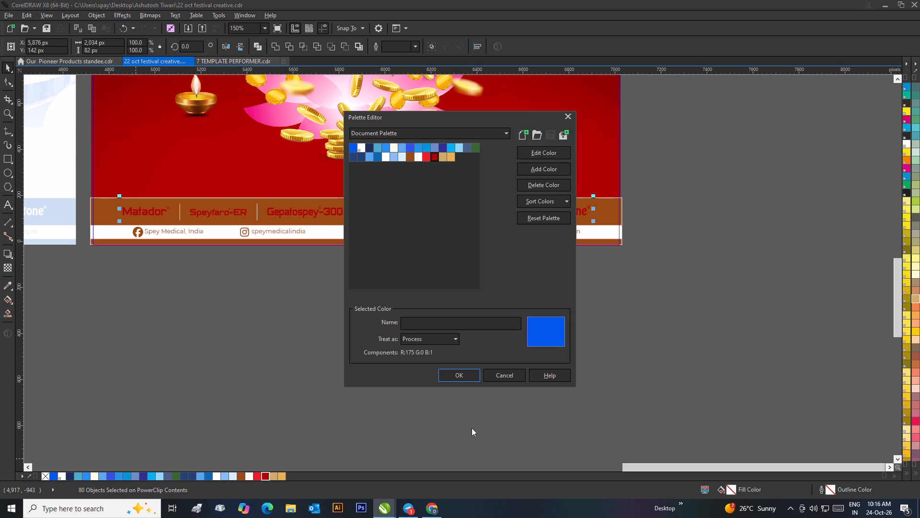
pyautogui.click(506, 375)
pyautogui.click(521, 364)
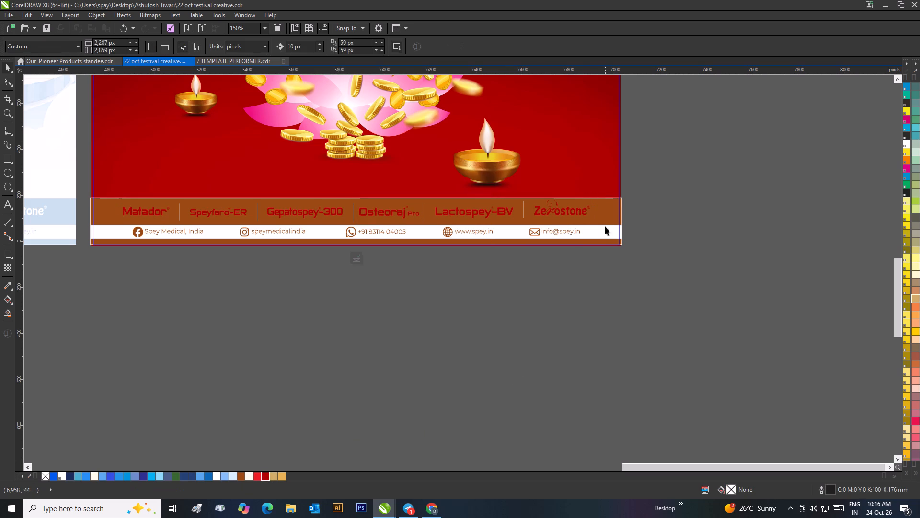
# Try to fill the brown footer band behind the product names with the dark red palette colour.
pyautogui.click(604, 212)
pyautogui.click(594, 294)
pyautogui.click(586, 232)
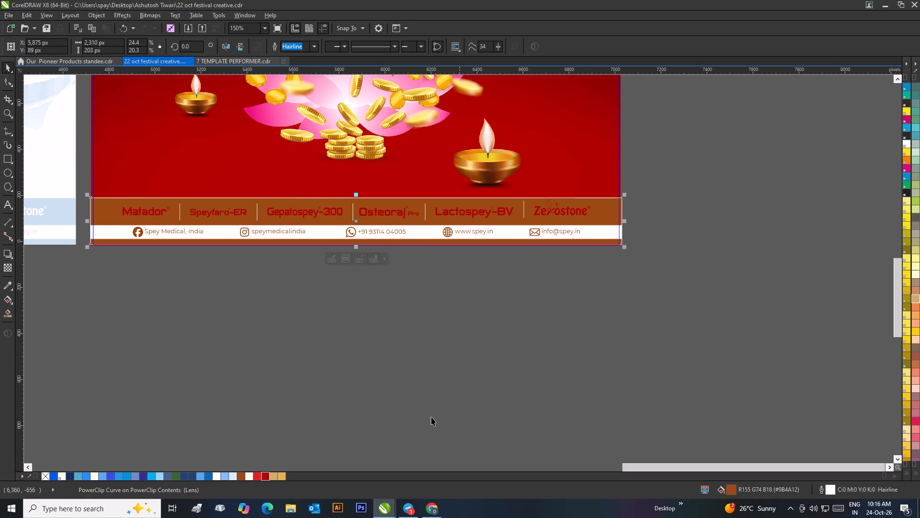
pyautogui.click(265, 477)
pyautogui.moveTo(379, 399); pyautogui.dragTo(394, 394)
# Edit the footer band's PowerClip contents and fill the white strip behind the contact details with dark red.
pyautogui.rightClick(590, 231)
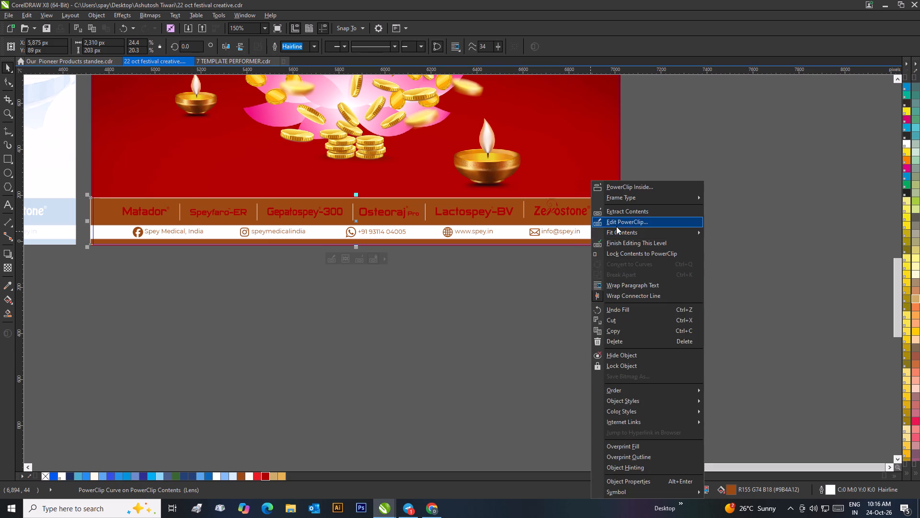
pyautogui.click(616, 226)
pyautogui.click(606, 232)
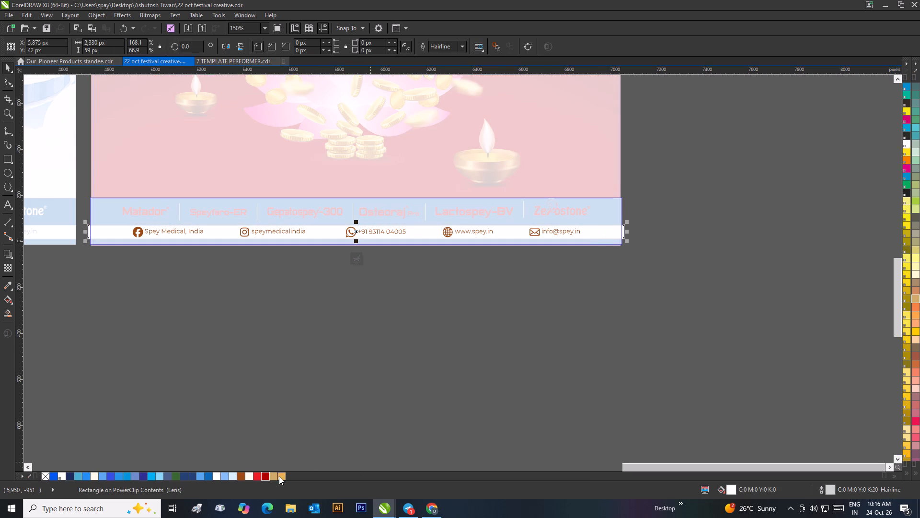
pyautogui.click(267, 476)
pyautogui.click(322, 407)
# Fill the group of contact icons and text on the strip with white, and finish editing the footer's PowerClip.
pyautogui.moveTo(122, 271); pyautogui.dragTo(224, 233)
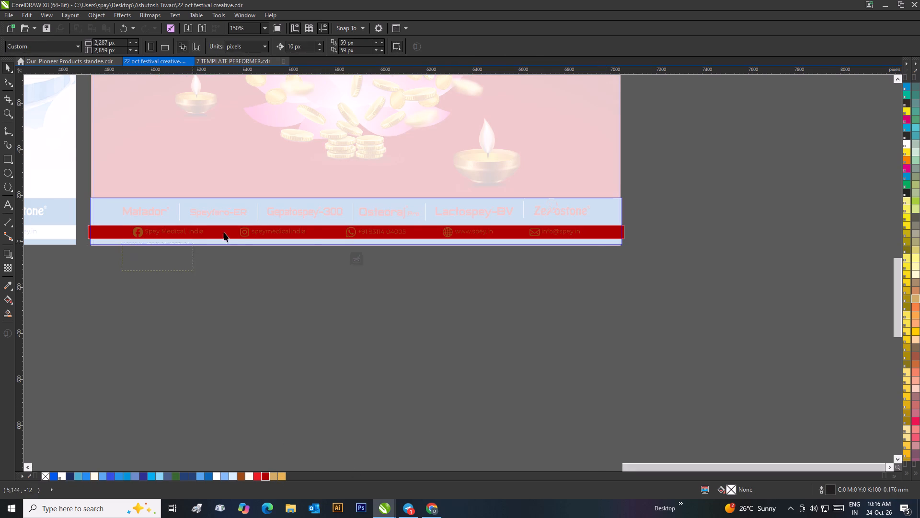
pyautogui.moveTo(224, 233); pyautogui.dragTo(595, 212)
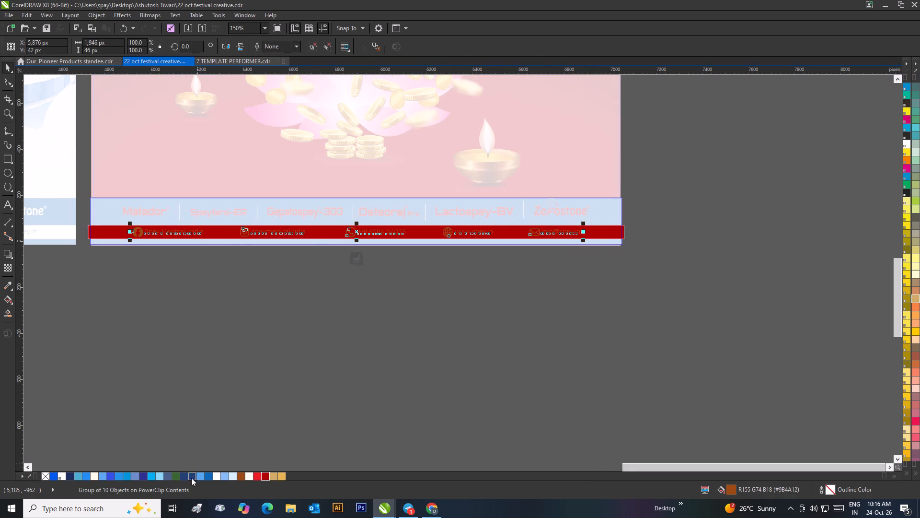
pyautogui.click(98, 477)
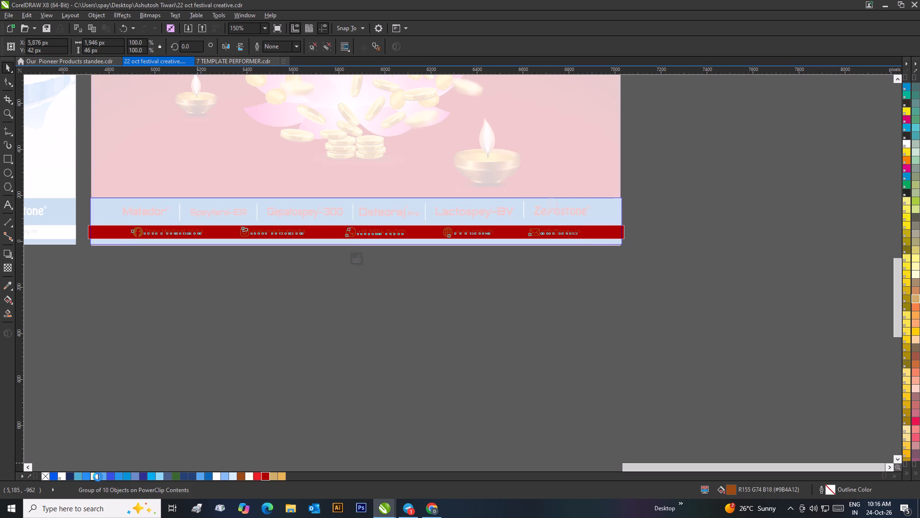
pyautogui.click(94, 476)
pyautogui.moveTo(210, 406); pyautogui.dragTo(216, 404)
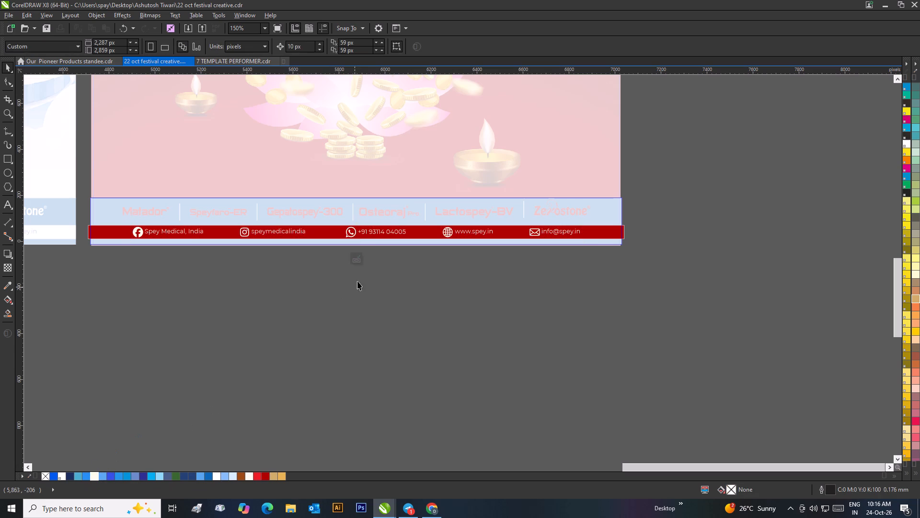
pyautogui.click(357, 255)
pyautogui.click(356, 294)
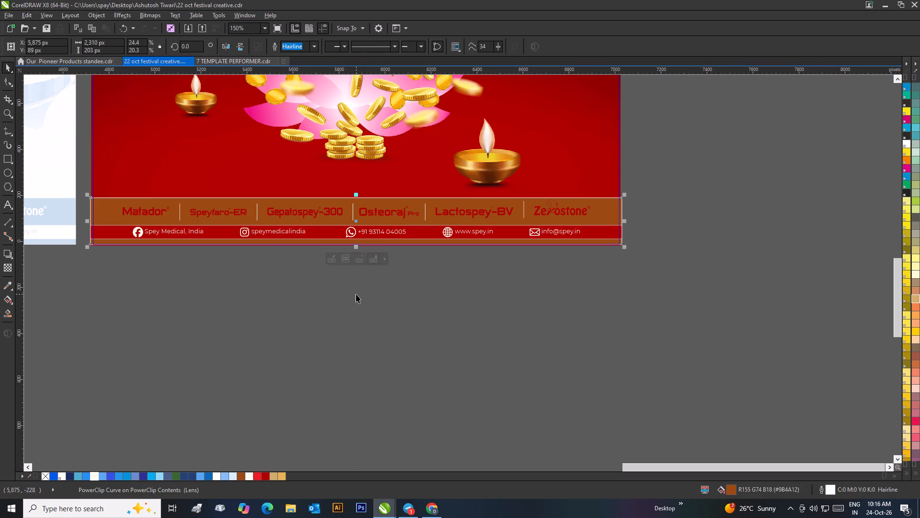
# Fill the brown footer band behind the product names with white.
pyautogui.click(603, 205)
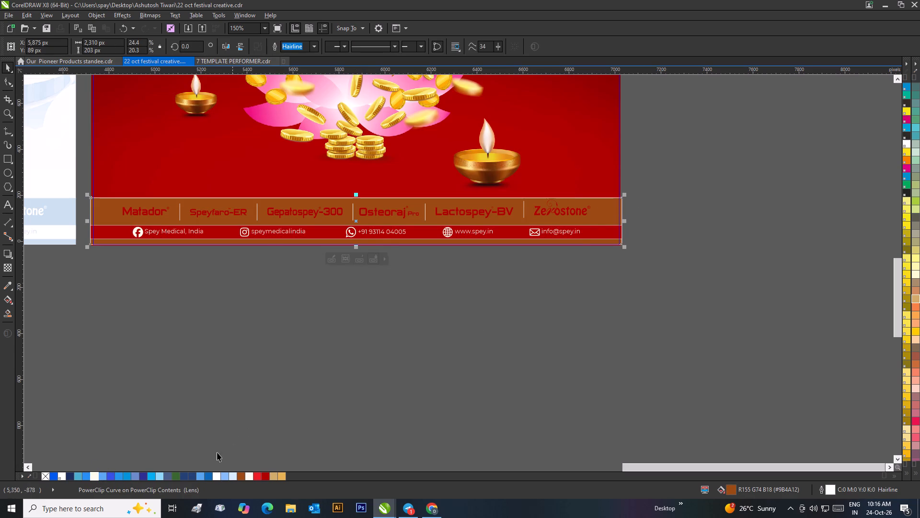
pyautogui.scroll(6, 914, 141)
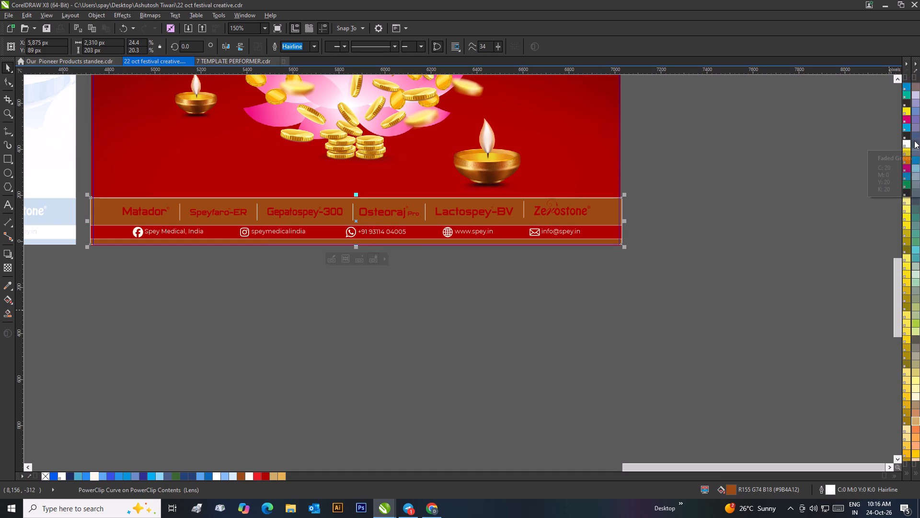
pyautogui.scroll(5, 914, 141)
pyautogui.click(914, 151)
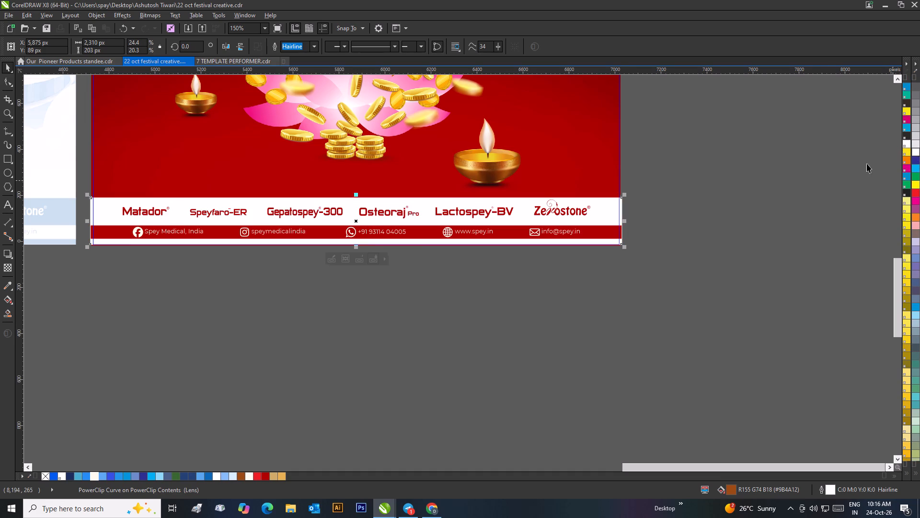
# Sample the off-white of the arched panel with the Color Eyedropper, fill the footer band with it, and finish editing the PowerClip.
pyautogui.click(745, 196)
pyautogui.scroll(-2, 686, 215)
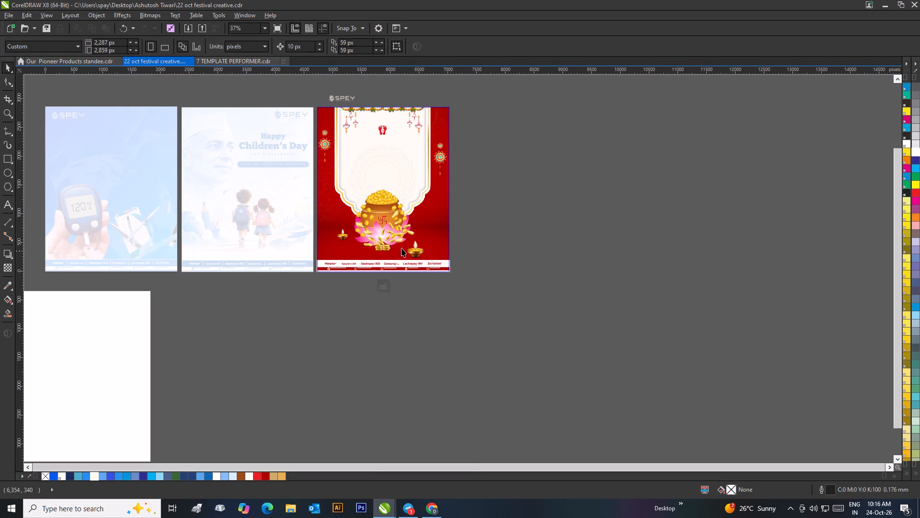
pyautogui.click(3, 279)
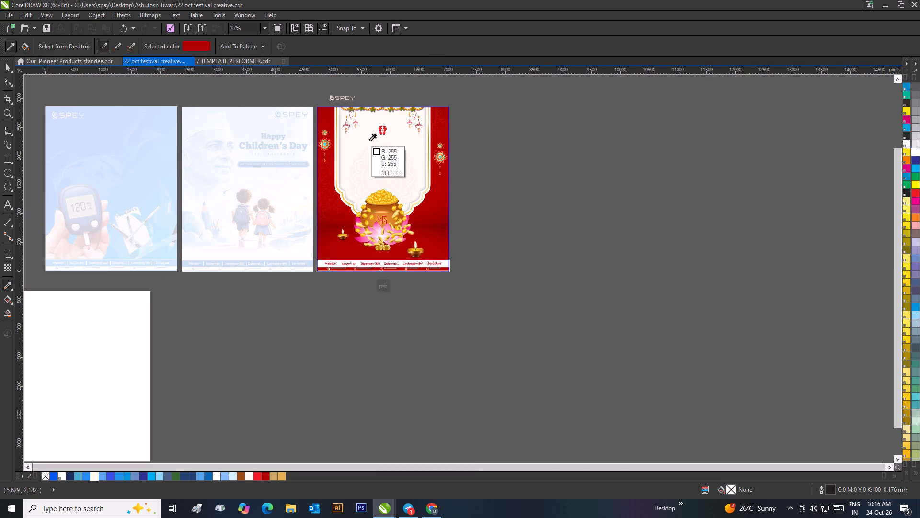
pyautogui.click(369, 138)
pyautogui.scroll(3, 321, 267)
pyautogui.scroll(2, 483, 268)
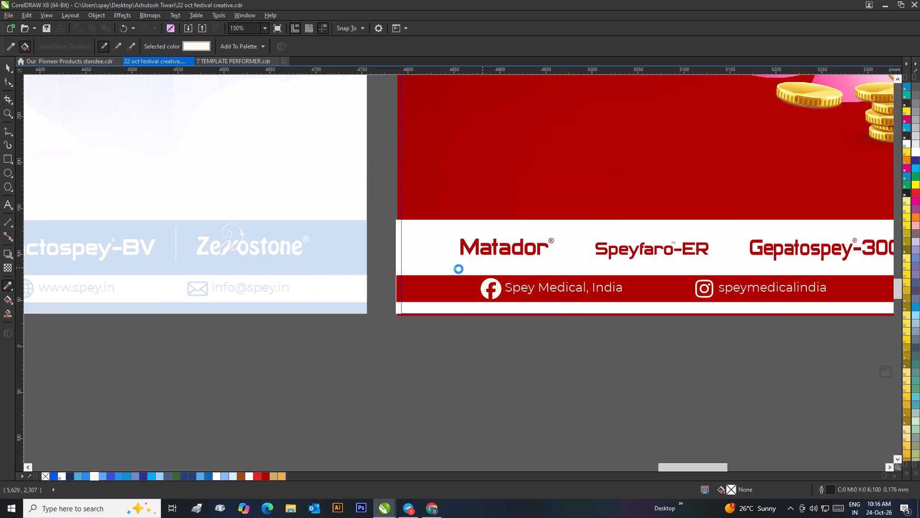
pyautogui.click(427, 239)
pyautogui.scroll(-3, 422, 241)
pyautogui.scroll(-1, 549, 289)
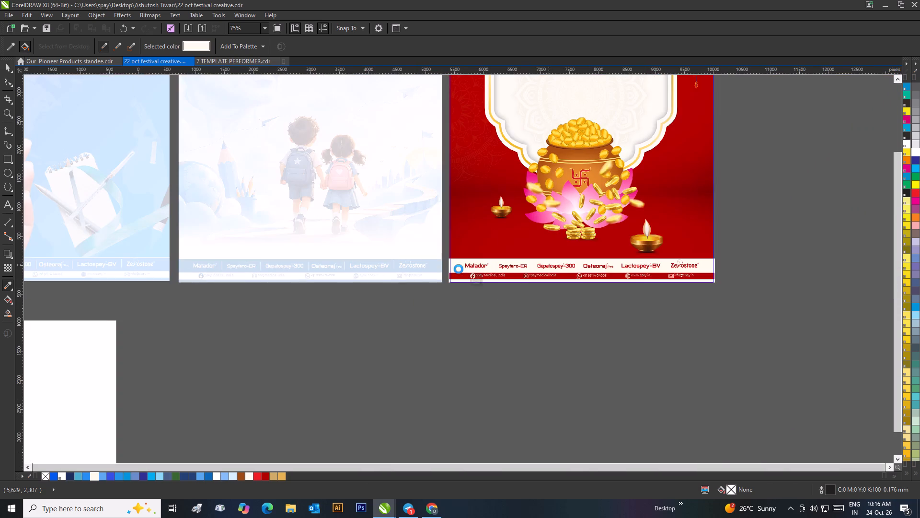
pyautogui.click(2, 65)
pyautogui.click(433, 288)
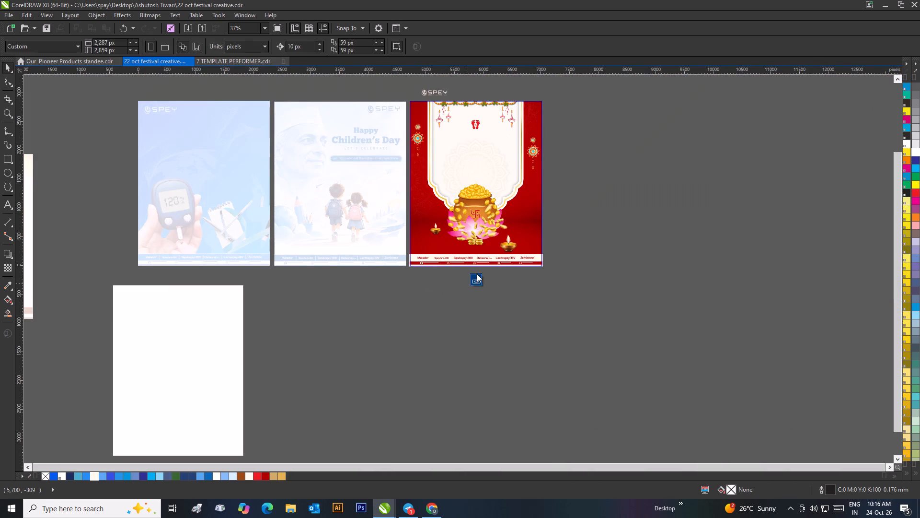
pyautogui.scroll(4, 476, 272)
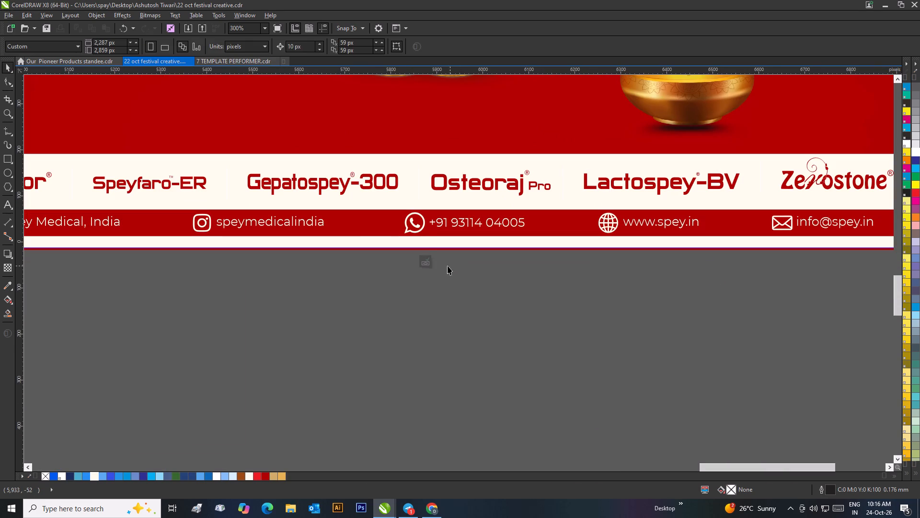
pyautogui.click(428, 259)
pyautogui.click(479, 271)
# Move the brown Spey logo onto the Dhanteras poster above the red footprints and centre it horizontally on the poster.
pyautogui.scroll(-3, 467, 283)
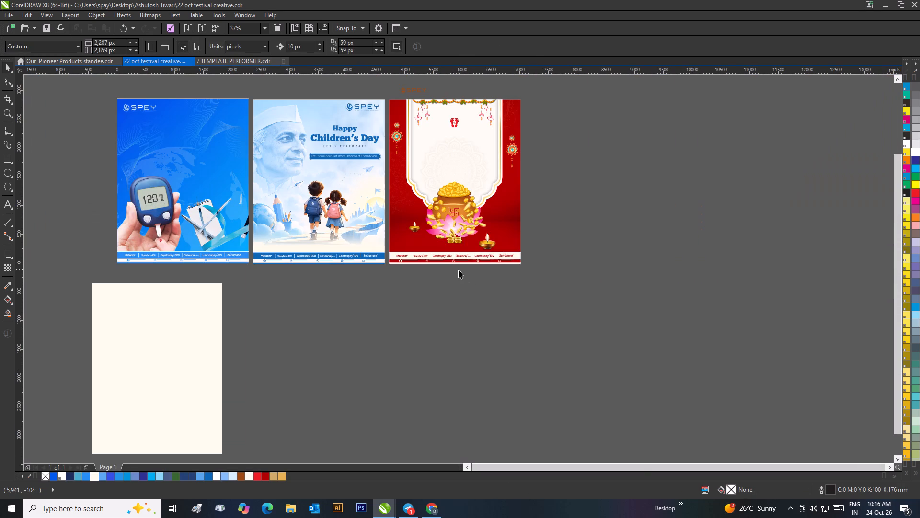
pyautogui.scroll(1, 463, 235)
pyautogui.scroll(-2, 459, 283)
pyautogui.scroll(1, 461, 228)
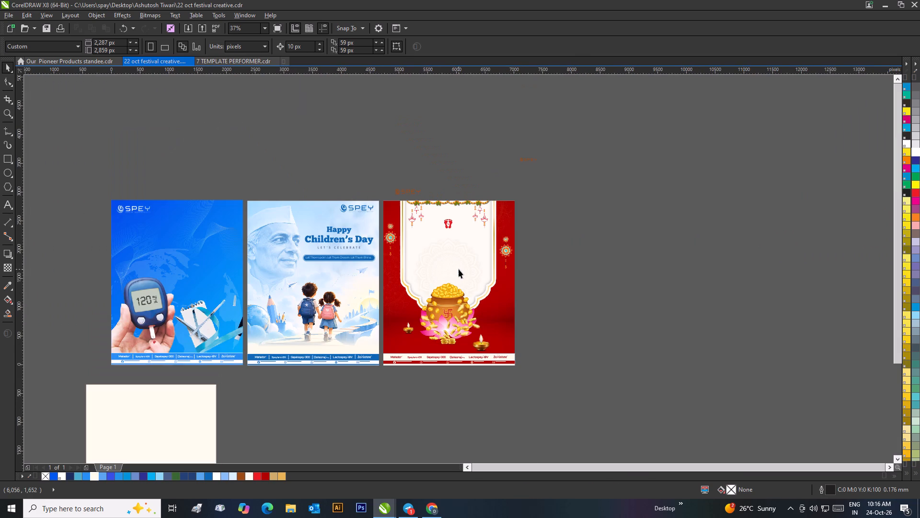
pyautogui.scroll(1, 437, 239)
pyautogui.click(408, 175)
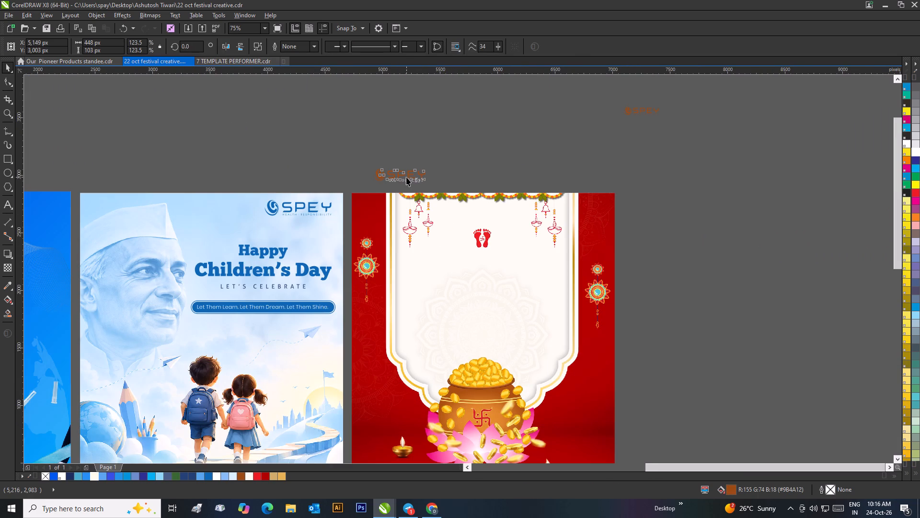
pyautogui.moveTo(408, 176); pyautogui.dragTo(484, 215)
pyautogui.keyDown('shift'); pyautogui.click(517, 235); pyautogui.keyUp('shift')
pyautogui.press('c')
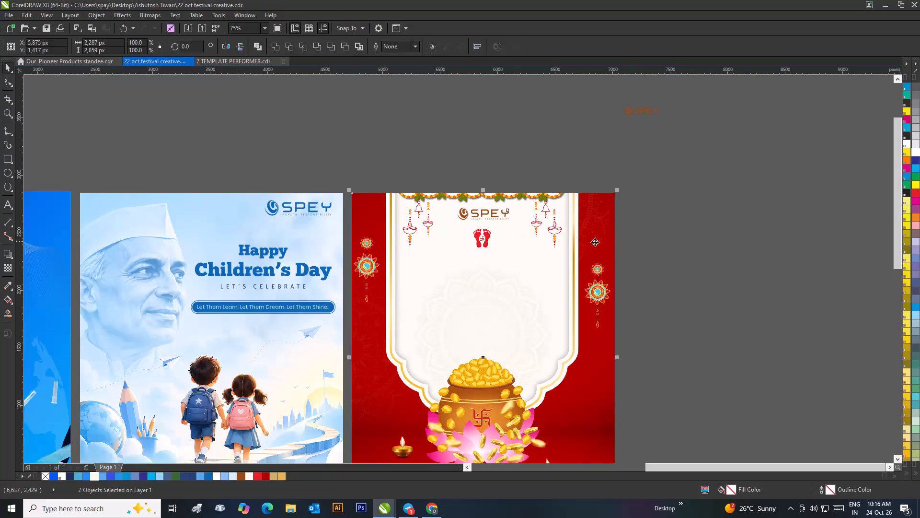
pyautogui.click(635, 246)
# Fill the Spey logo above the footprints with the dark red palette colour.
pyautogui.click(483, 213)
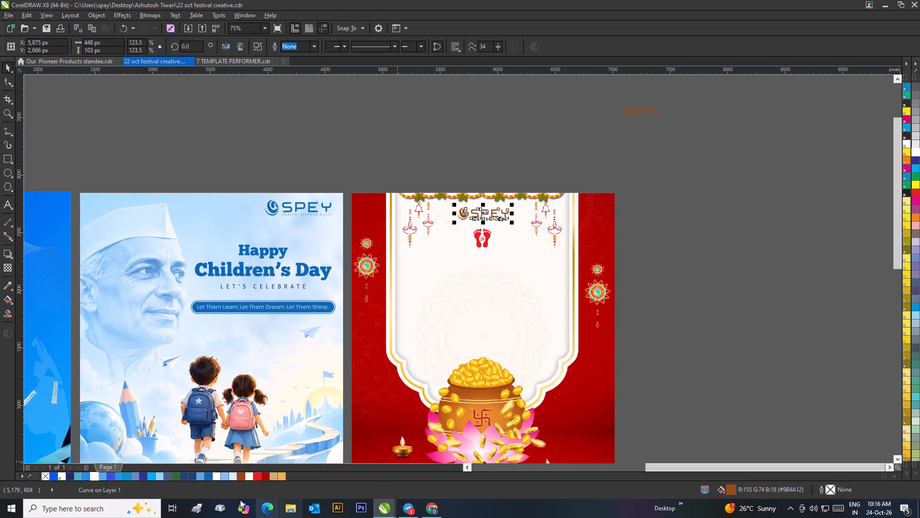
pyautogui.click(265, 474)
pyautogui.click(706, 266)
# Examine the logo's colour and placement up close and the overall look of the Dhanteras poster beside the other creatives.
pyautogui.scroll(-2, 547, 198)
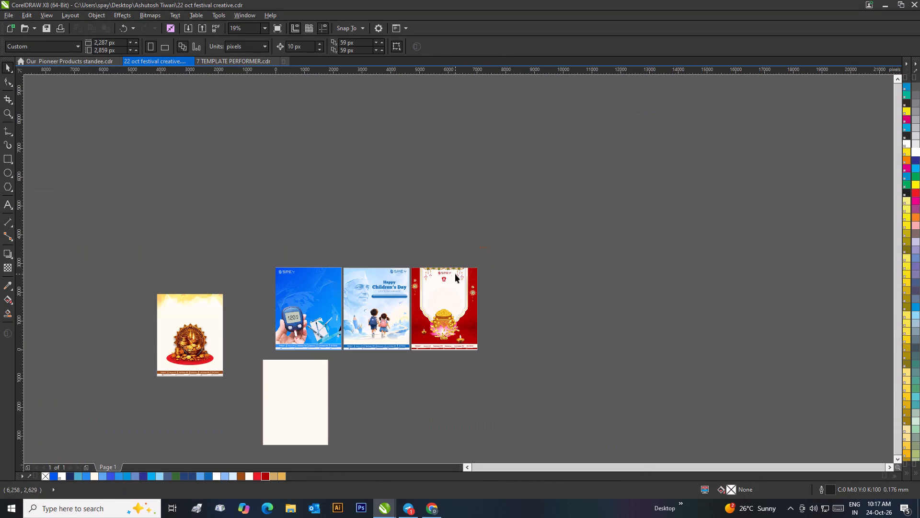
pyautogui.scroll(3, 451, 276)
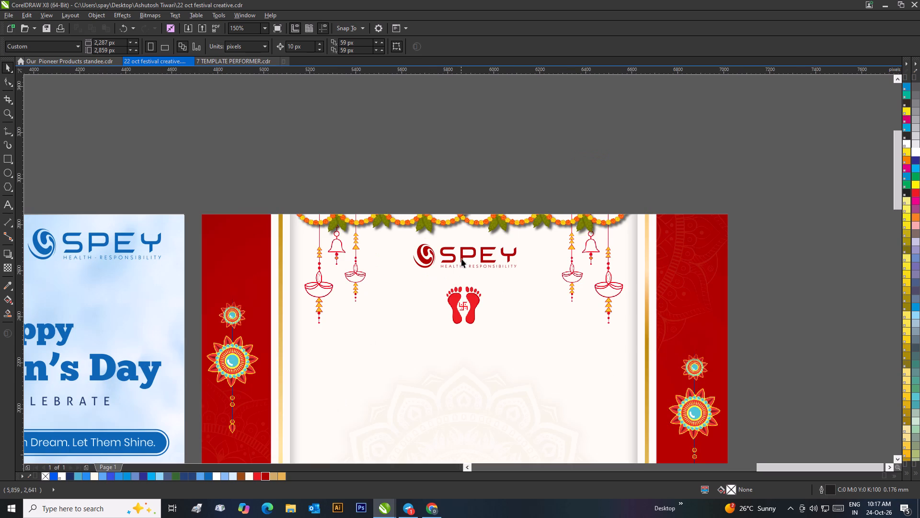
pyautogui.scroll(-1, 461, 257)
pyautogui.scroll(1, 459, 269)
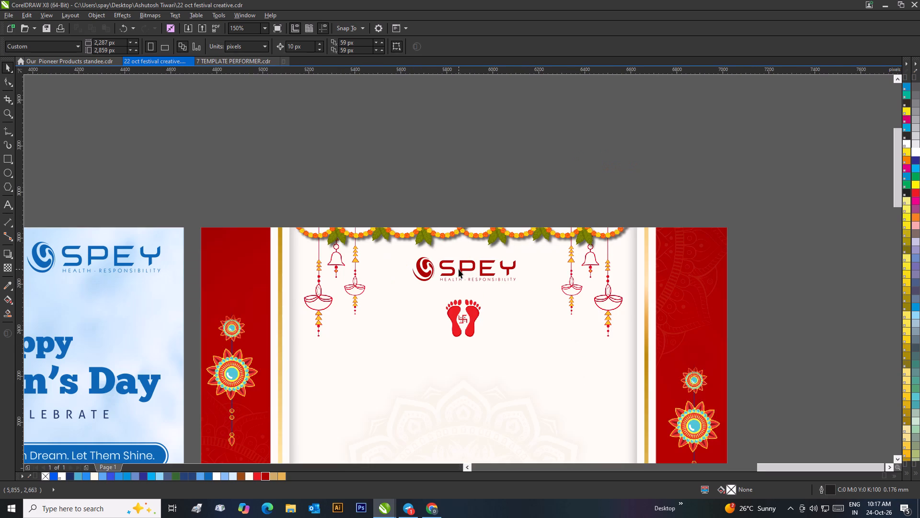
pyautogui.click(753, 301)
pyautogui.scroll(-1, 496, 234)
pyautogui.scroll(-1, 453, 295)
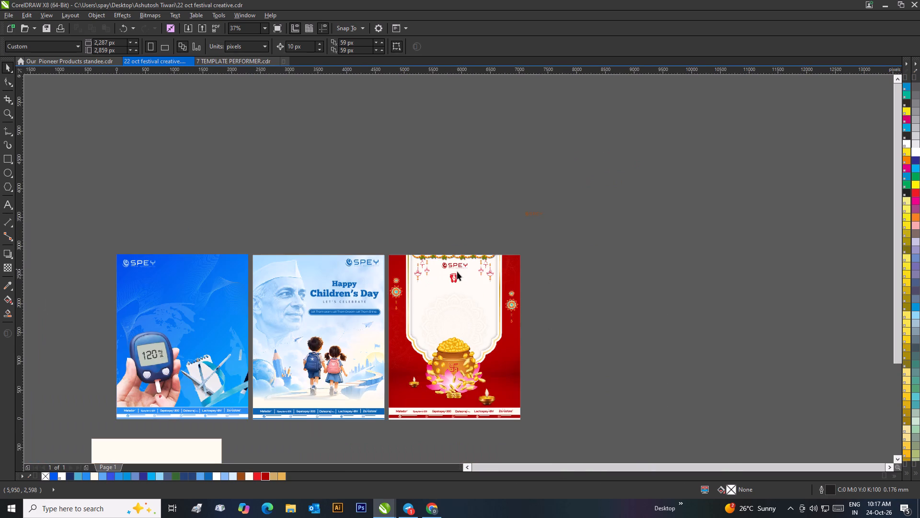
pyautogui.scroll(1, 456, 302)
pyautogui.scroll(-1, 459, 272)
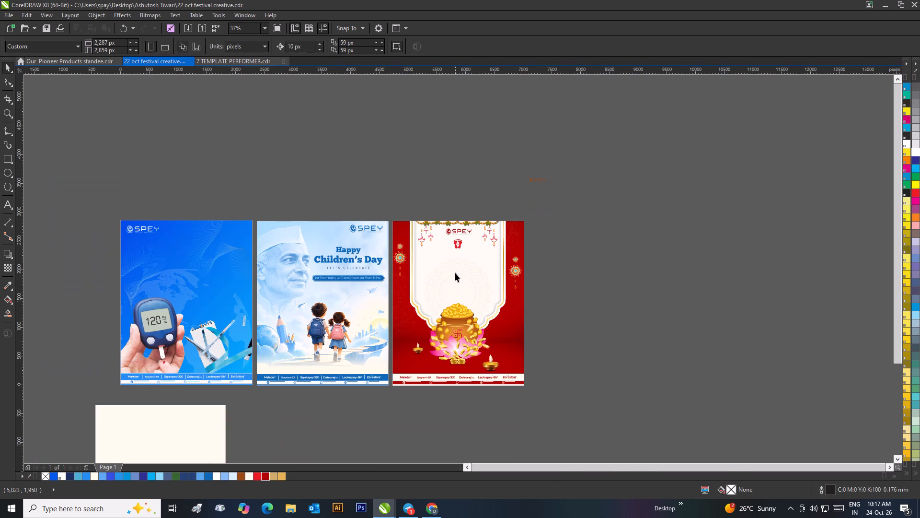
pyautogui.click(546, 276)
# Delete the spare off-white rectangle lying below the row of posters.
pyautogui.scroll(-1, 331, 294)
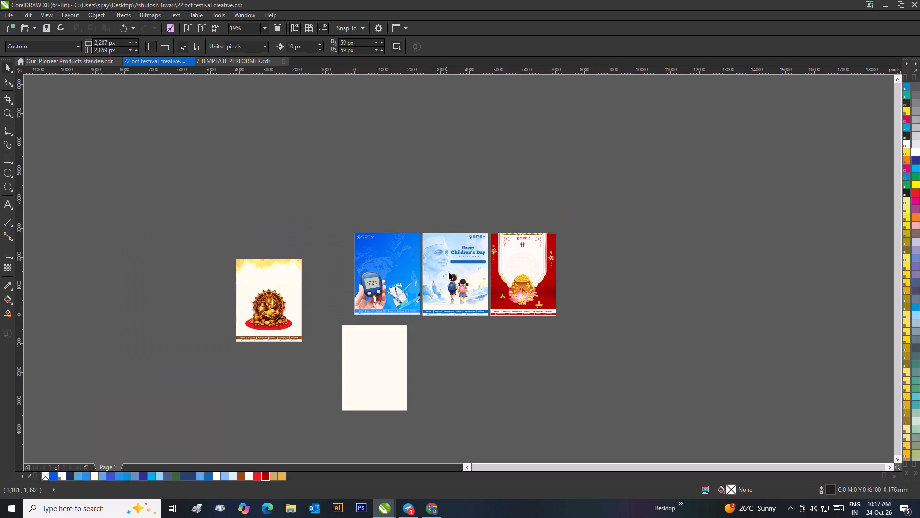
pyautogui.click(442, 207)
pyautogui.click(359, 366)
pyautogui.rightClick(362, 363)
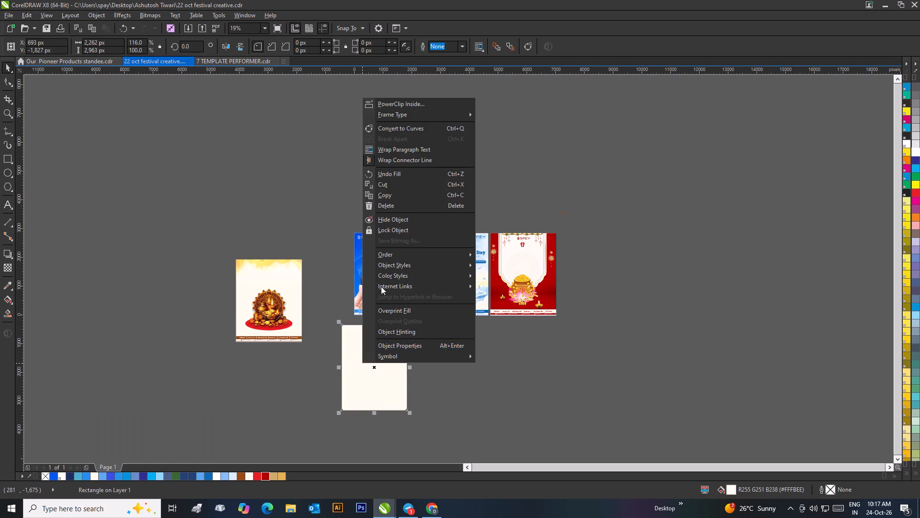
pyautogui.click(282, 129)
pyautogui.click(296, 211)
pyautogui.click(369, 391)
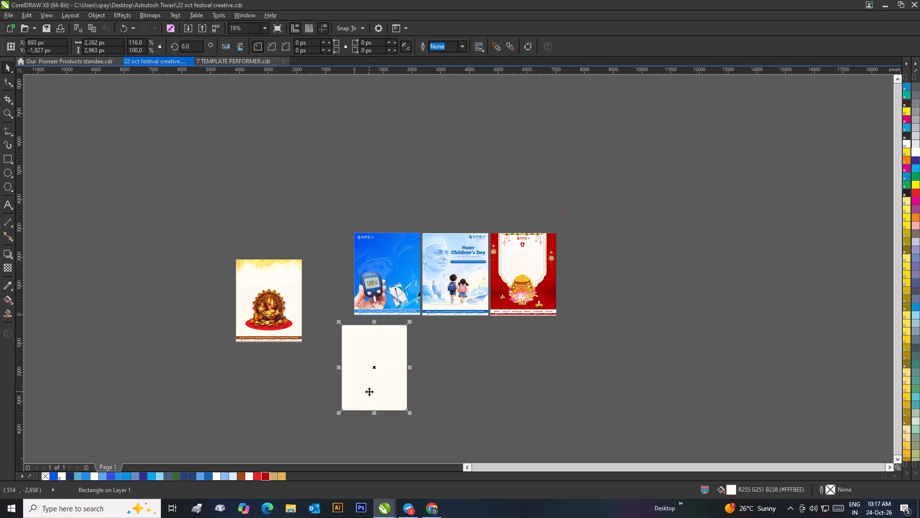
pyautogui.press('Delete')
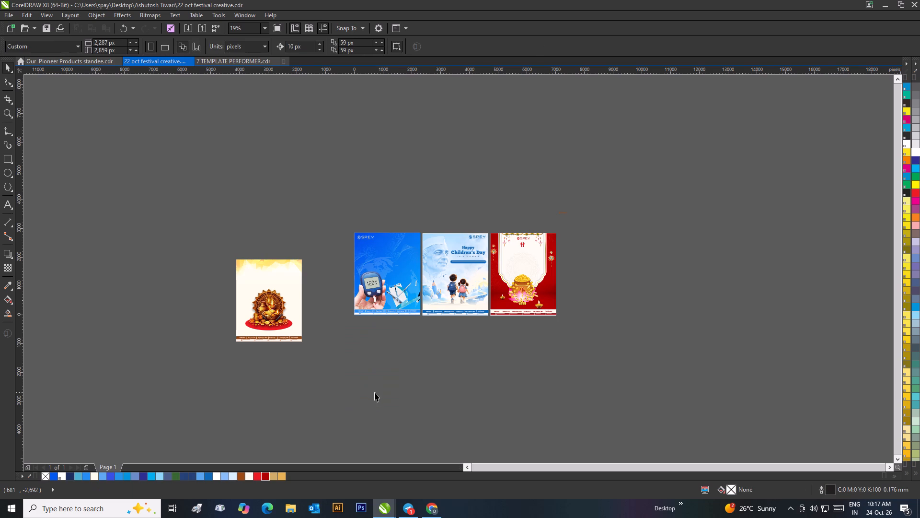
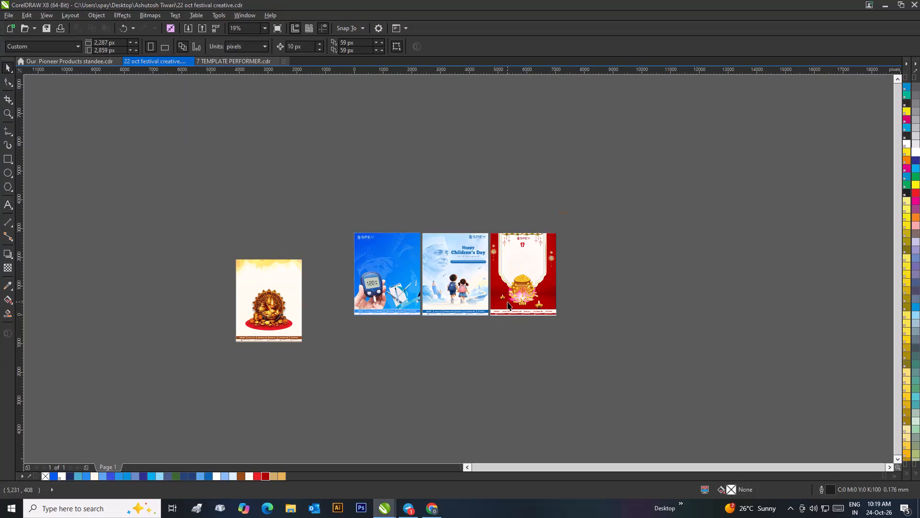
# Delete the spare brown Spey logo lying on the empty canvas above the Dhanteras poster.
pyautogui.scroll(1, 546, 275)
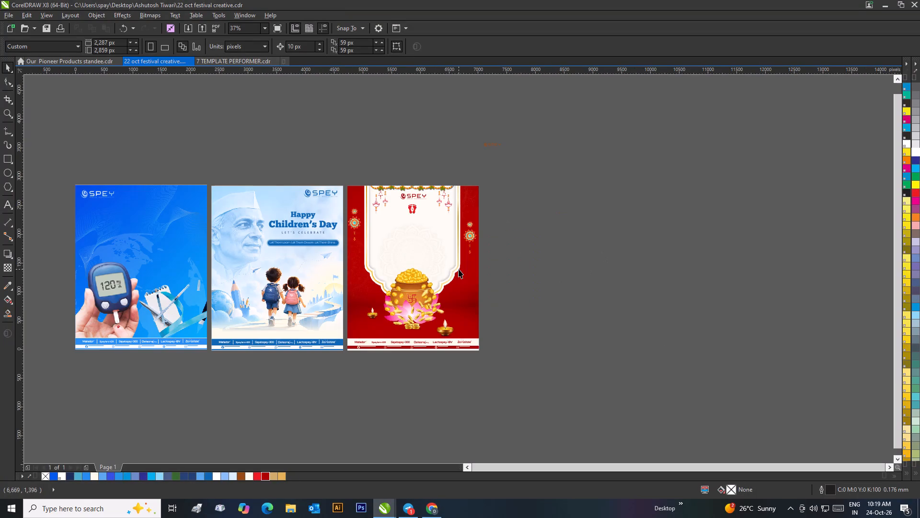
pyautogui.click(496, 146)
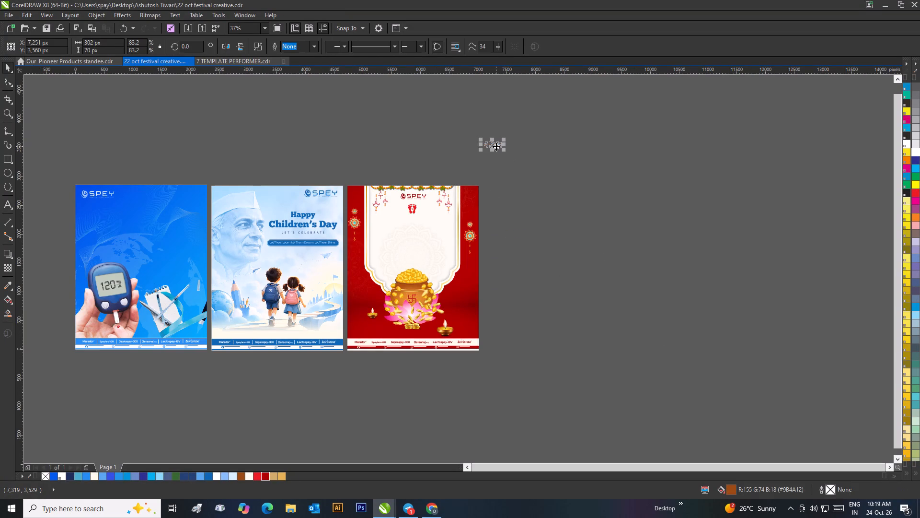
pyautogui.press('Delete')
# Scale the dark red Spey logo down proportionally to about 408 px wide and centre it horizontally on the Dhanteras poster.
pyautogui.scroll(1, 477, 169)
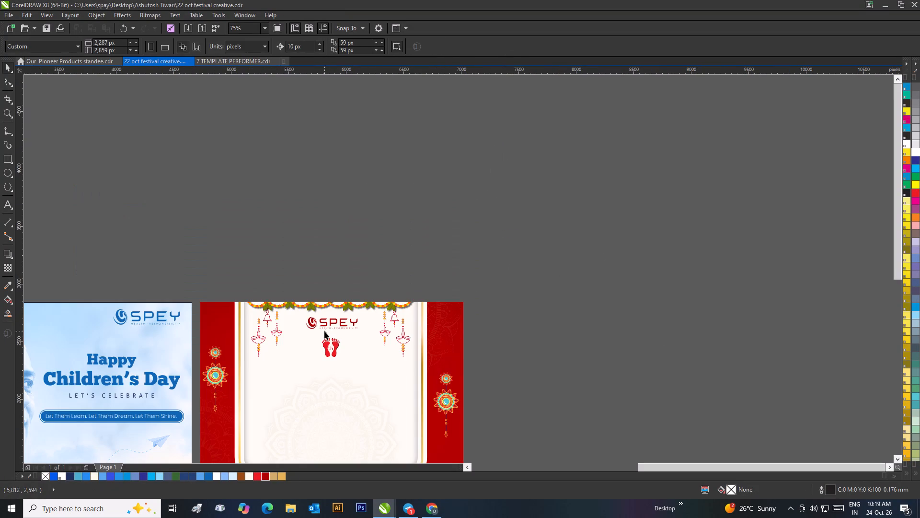
pyautogui.scroll(1, 330, 319)
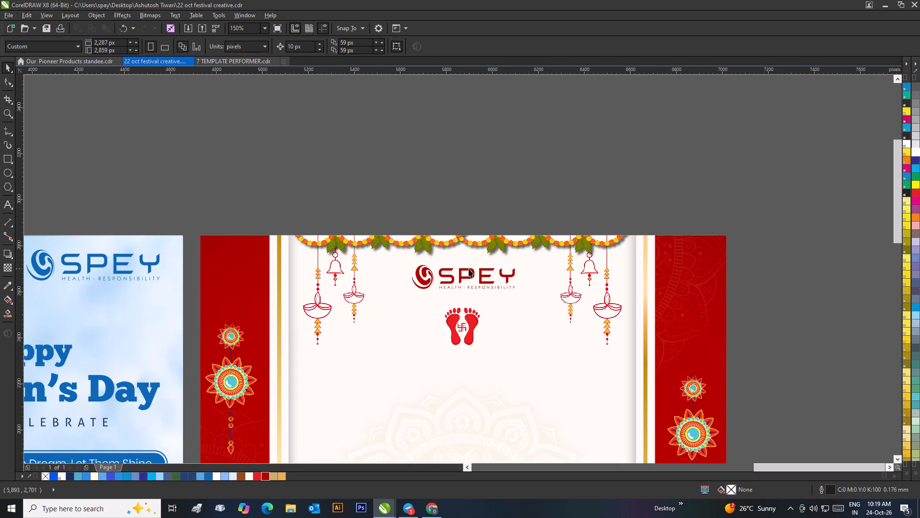
pyautogui.click(469, 269)
pyautogui.moveTo(521, 294); pyautogui.dragTo(516, 303)
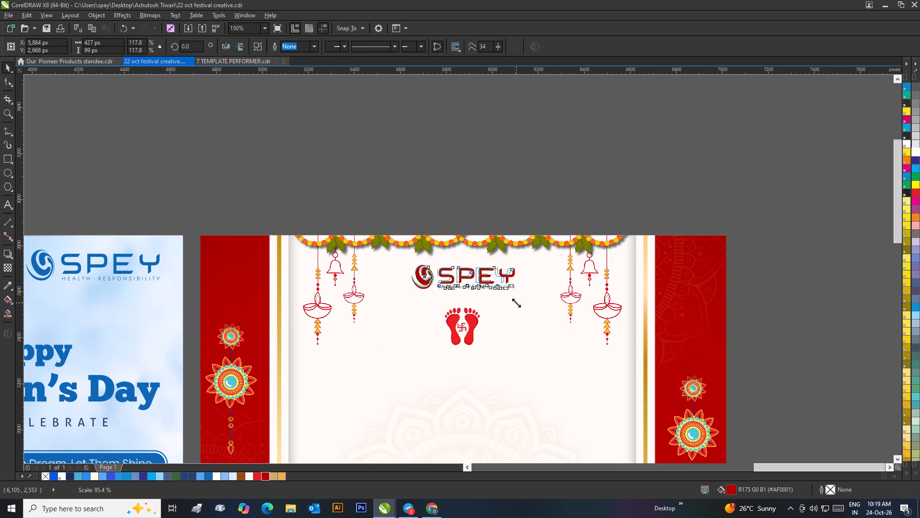
pyautogui.moveTo(516, 303); pyautogui.dragTo(512, 305)
pyautogui.scroll(1, 477, 285)
pyautogui.click(455, 252)
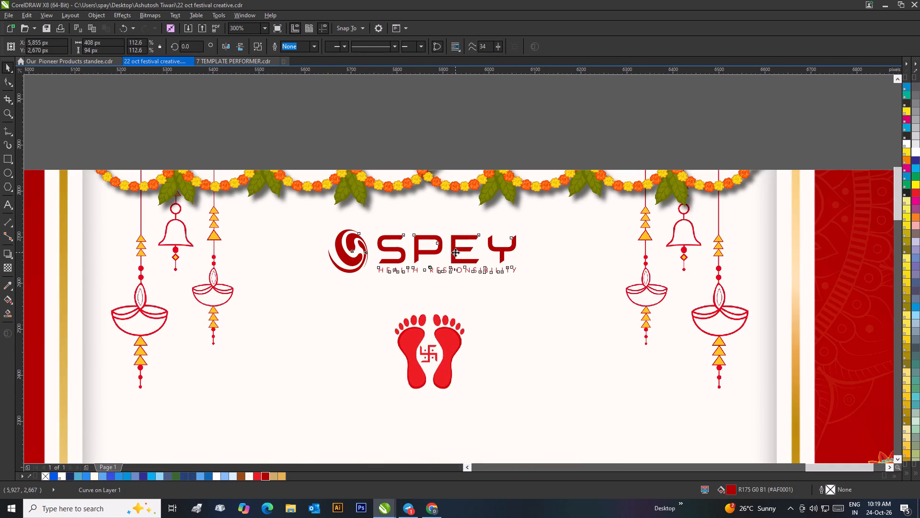
pyautogui.keyDown('shift'); pyautogui.click(503, 294); pyautogui.keyUp('shift')
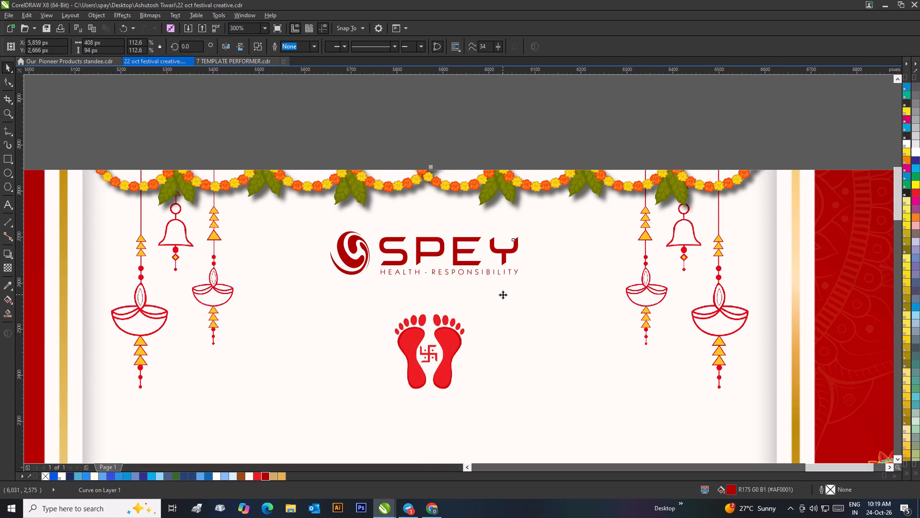
pyautogui.press('c')
pyautogui.scroll(-3, 496, 288)
pyautogui.click(460, 232)
pyautogui.scroll(1, 453, 272)
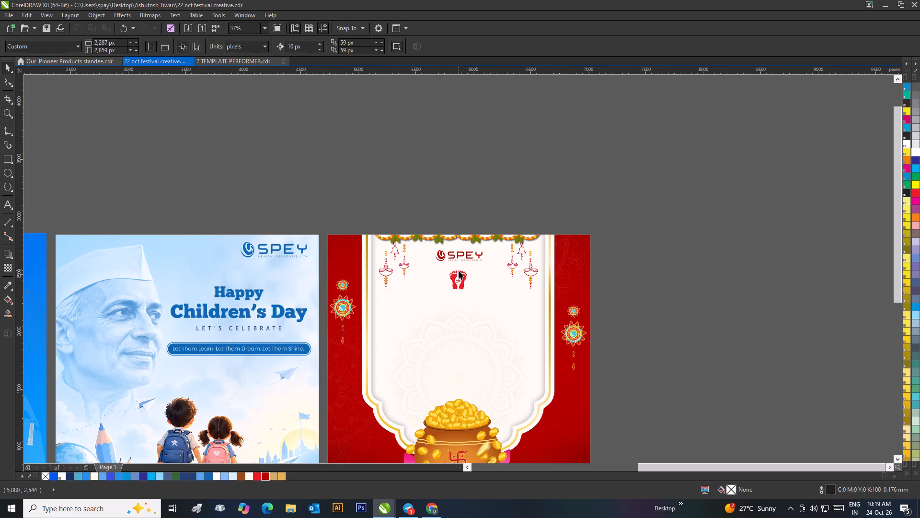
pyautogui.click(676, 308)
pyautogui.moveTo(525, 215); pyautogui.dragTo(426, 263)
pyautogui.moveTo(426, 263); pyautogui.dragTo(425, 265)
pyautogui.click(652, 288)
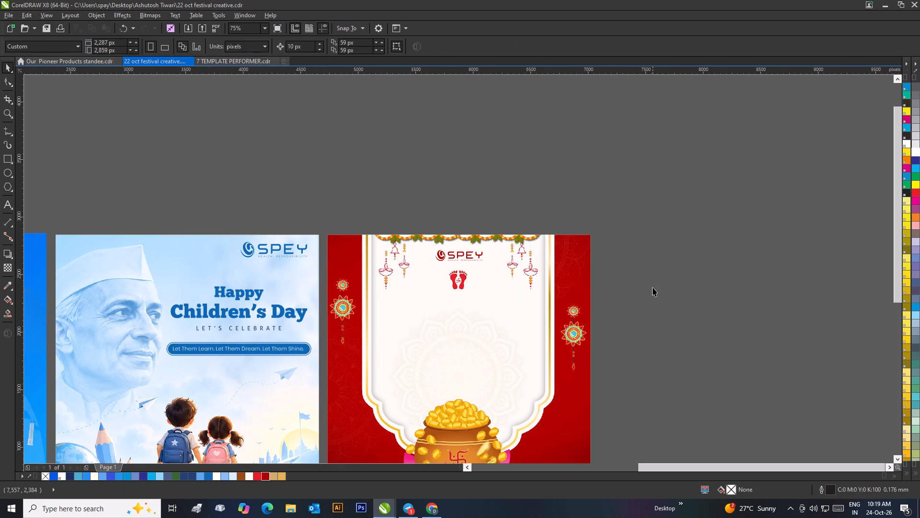
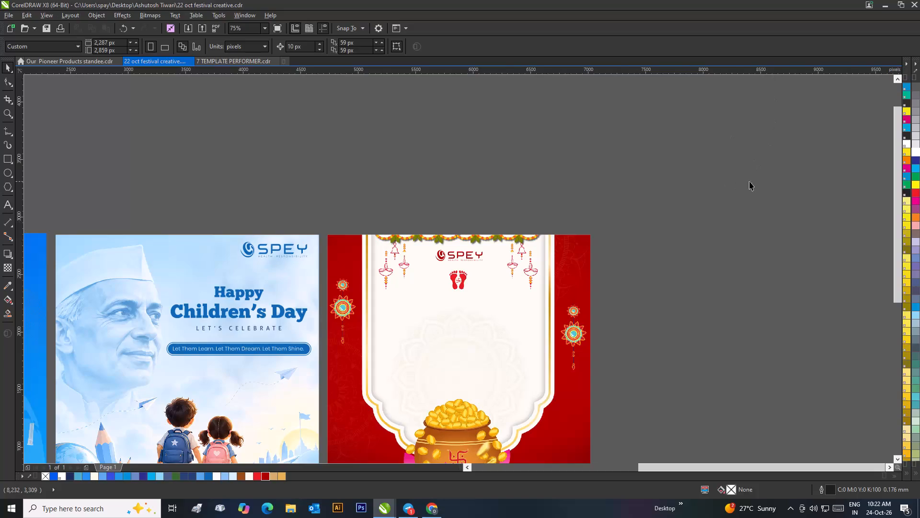
# Review the Dhanteras poster's layout, logo and footer alongside the neighbouring Children's Day and blue glucose-meter posters.
pyautogui.scroll(-4, 214, 276)
pyautogui.scroll(3, 460, 278)
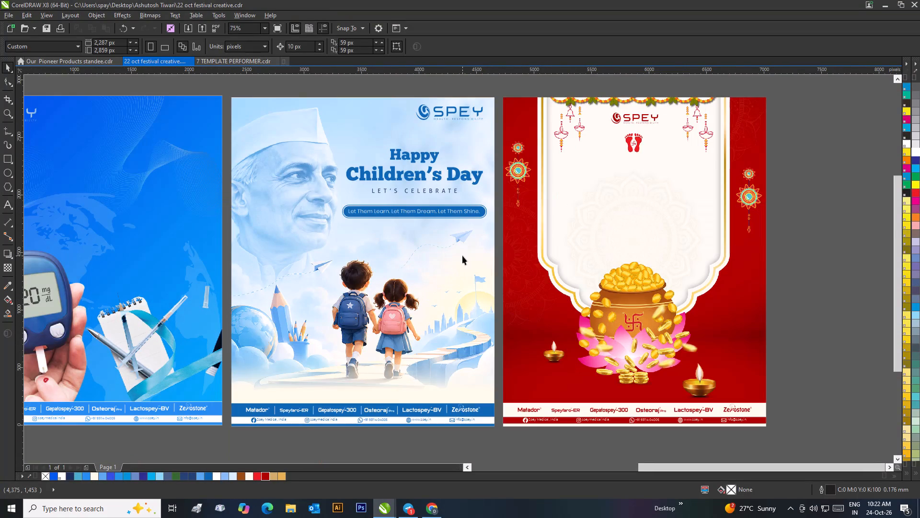
pyautogui.scroll(-2, 462, 256)
pyautogui.scroll(2, 438, 297)
pyautogui.scroll(-1, 459, 269)
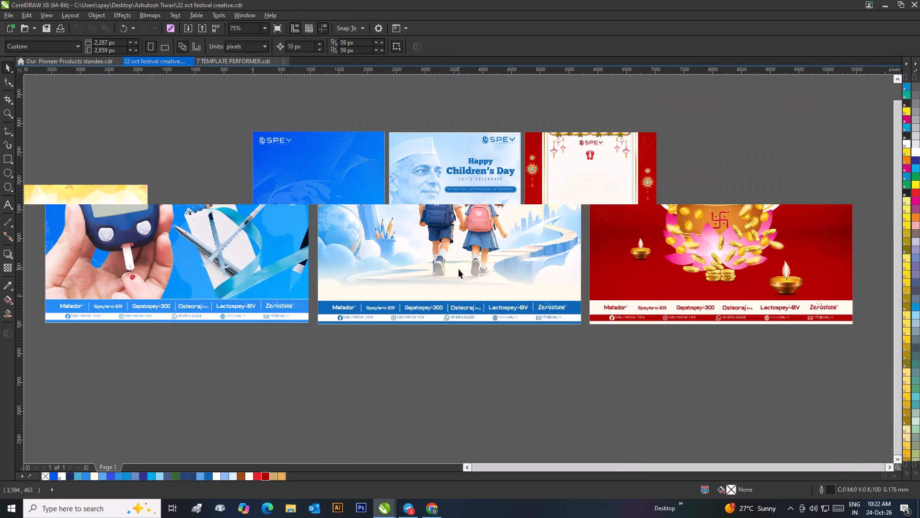
pyautogui.scroll(1, 467, 252)
pyautogui.scroll(-1, 459, 269)
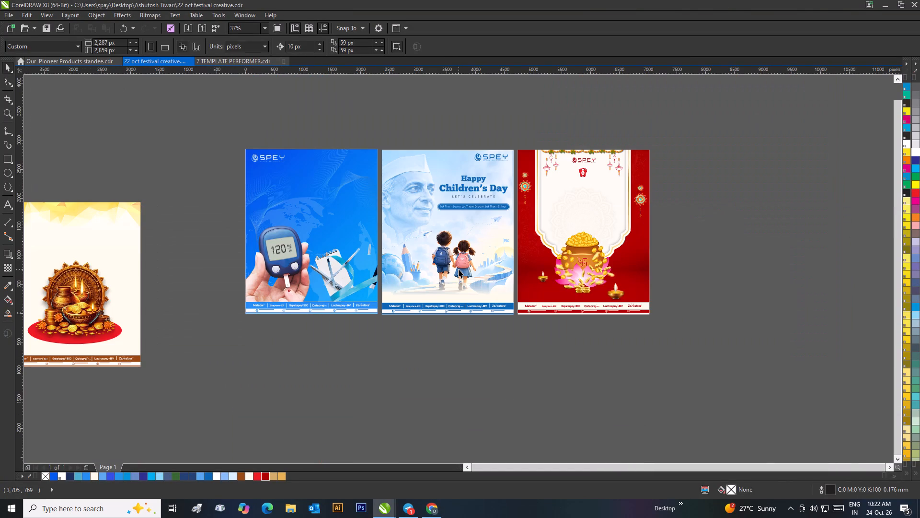